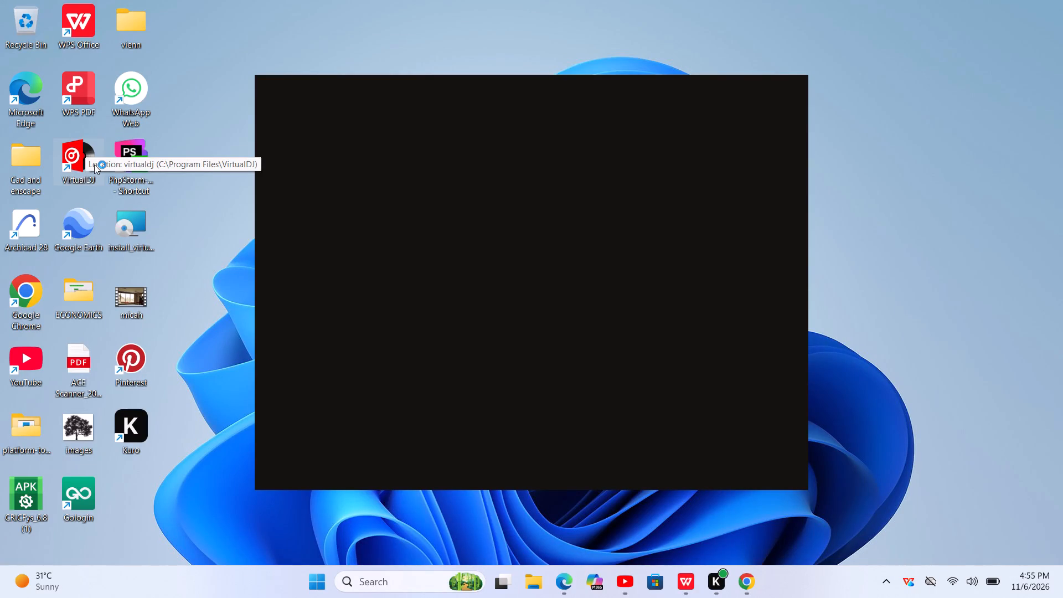
Launch VirtualDJ from the desktop.
{"action": "triple_click", "coordinate": [76, 157]}
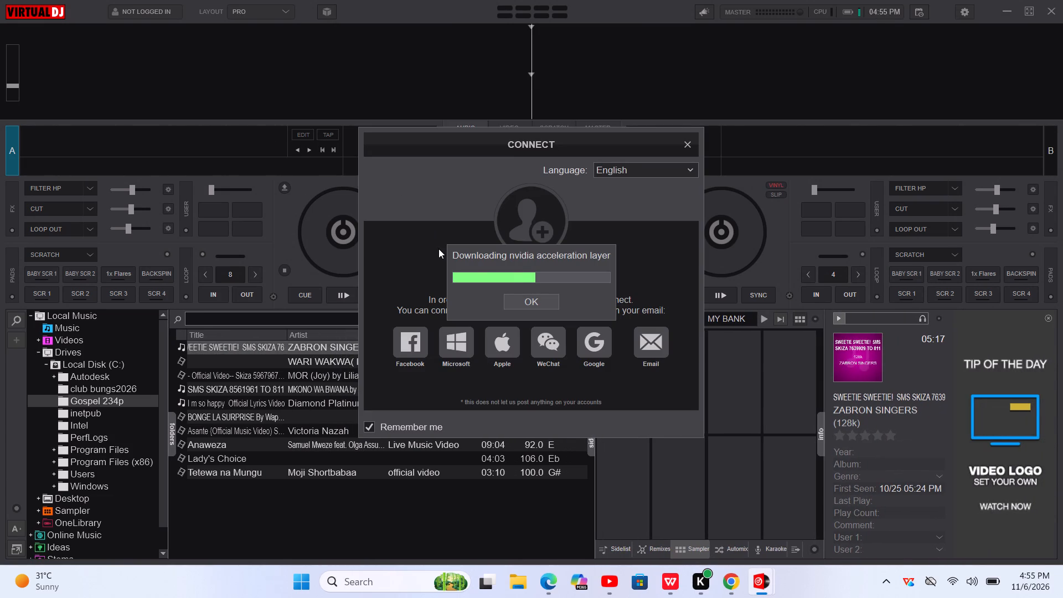
Dismiss the nvidia acceleration layer download notice.
{"action": "left_click", "coordinate": [538, 296]}
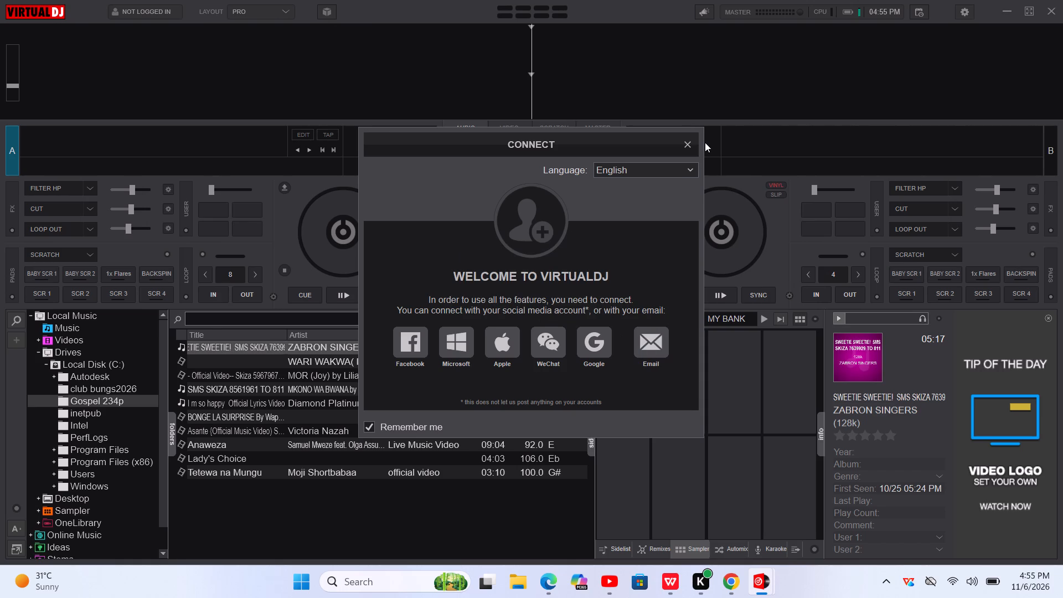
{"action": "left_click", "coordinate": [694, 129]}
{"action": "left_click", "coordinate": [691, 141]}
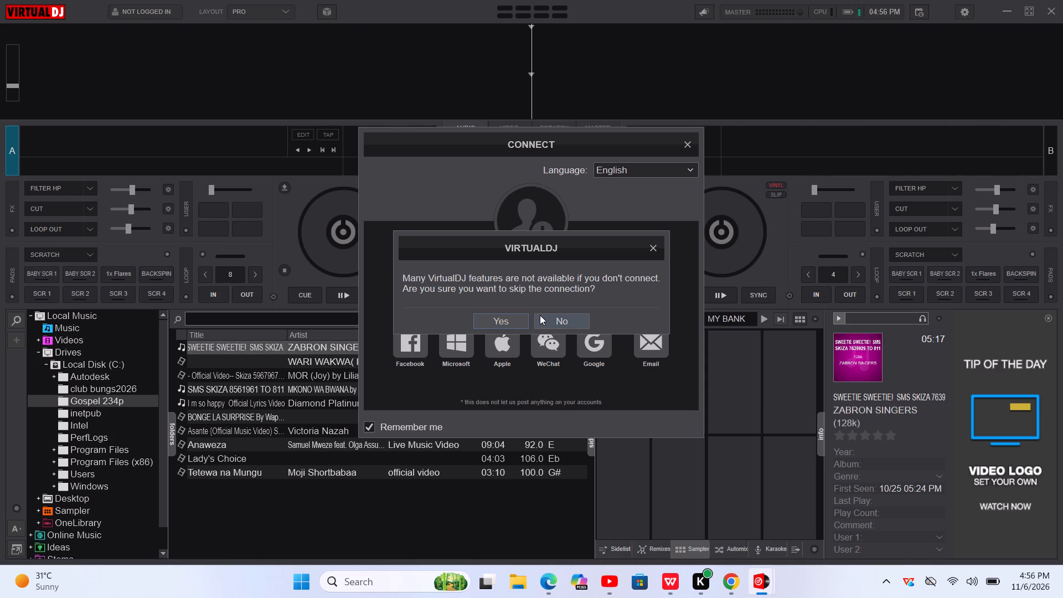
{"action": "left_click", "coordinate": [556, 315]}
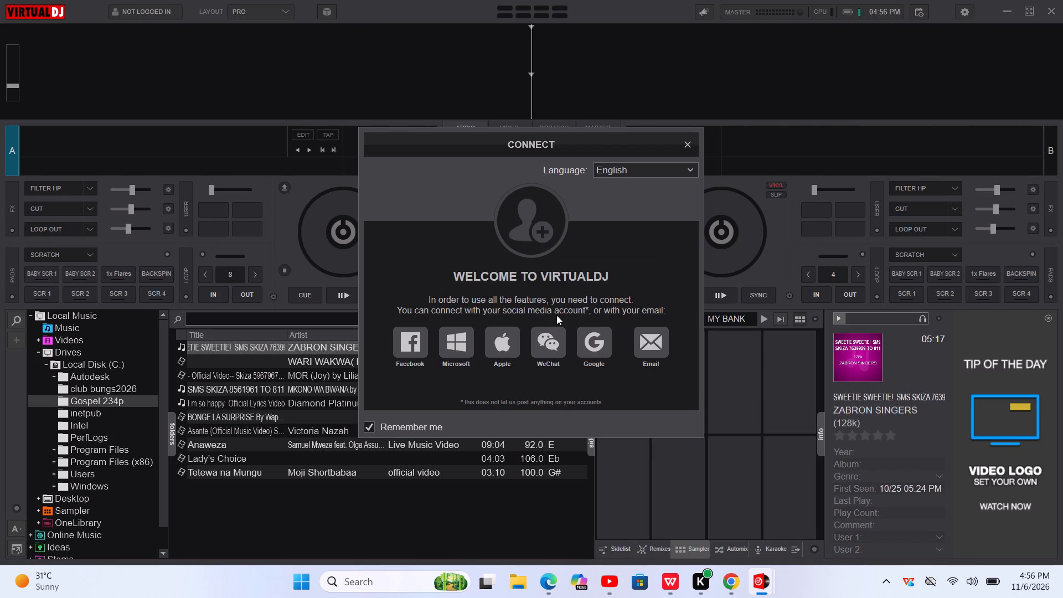
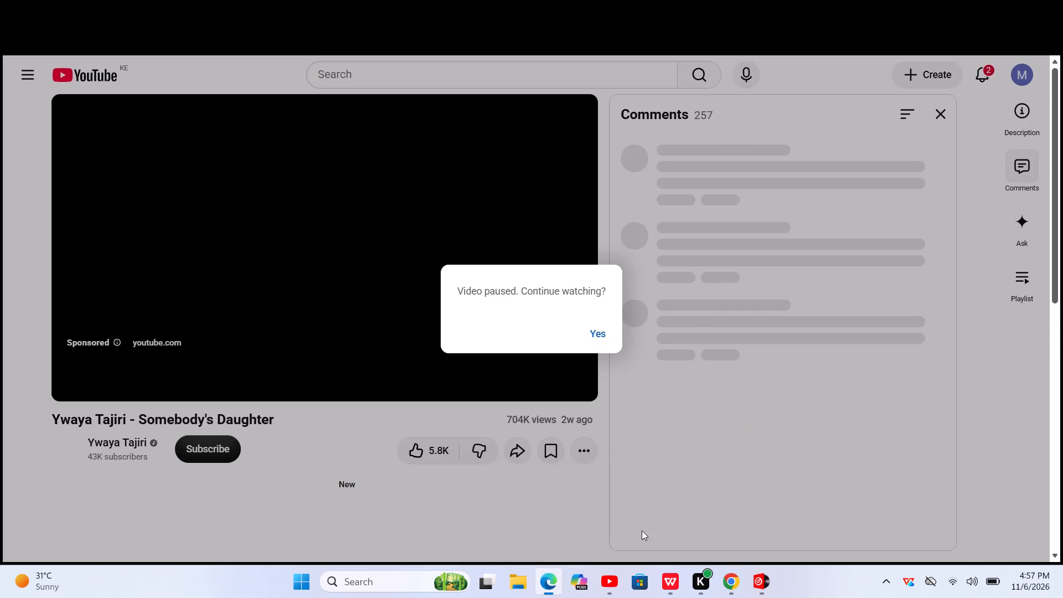
Dismiss the paused-video prompt on YouTube and play the suggested mix "The Wake Up Call with Grauchi #36 Stronger".
{"action": "left_click", "coordinate": [587, 335]}
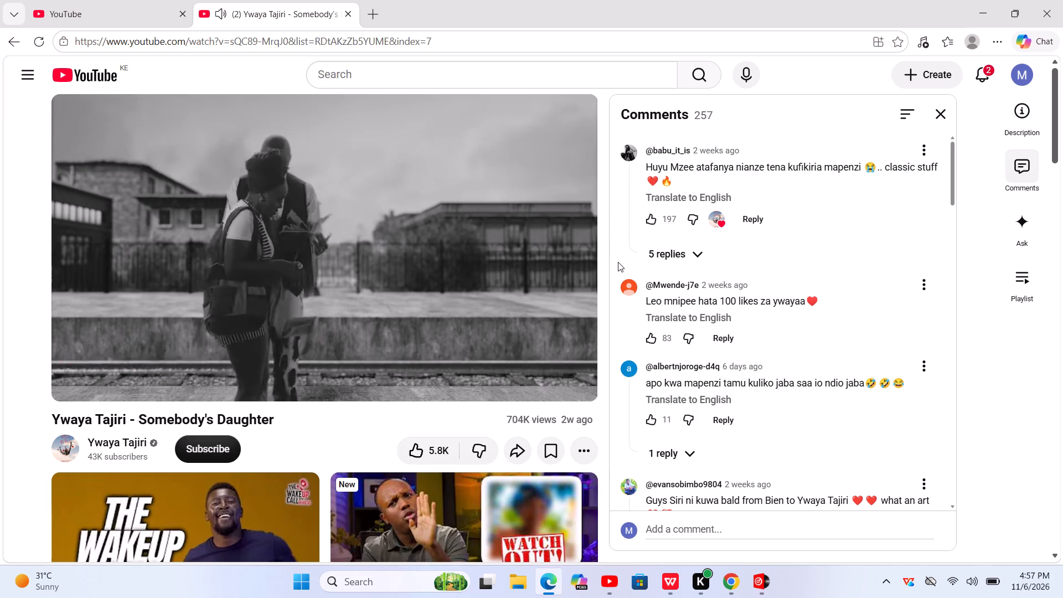
{"action": "scroll", "coordinate": [483, 415], "scroll_direction": "down", "scroll_amount": 1}
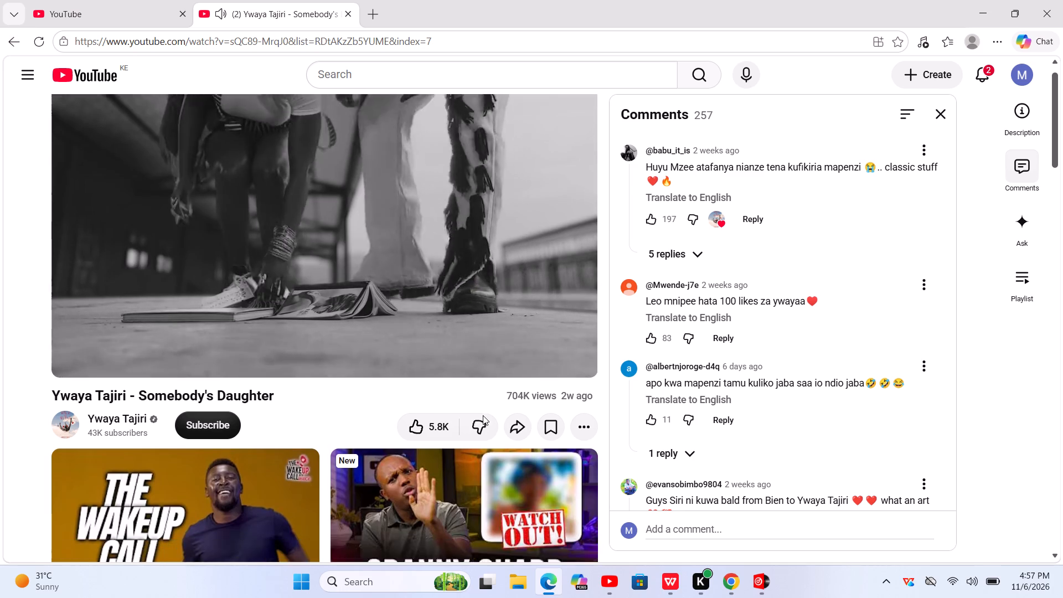
{"action": "scroll", "coordinate": [483, 415], "scroll_direction": "down", "scroll_amount": 3}
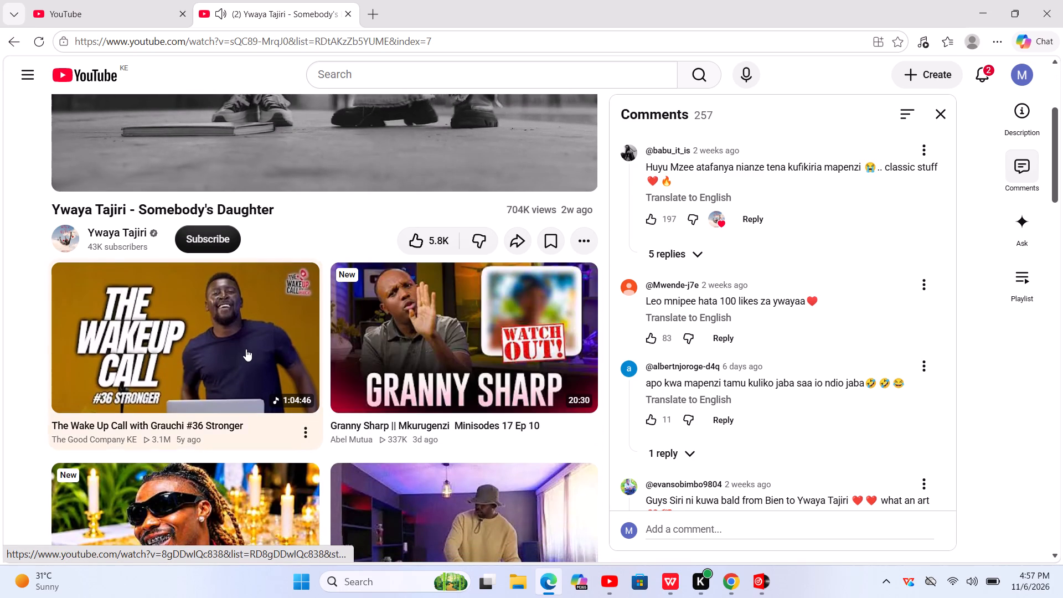
{"action": "left_click", "coordinate": [244, 347]}
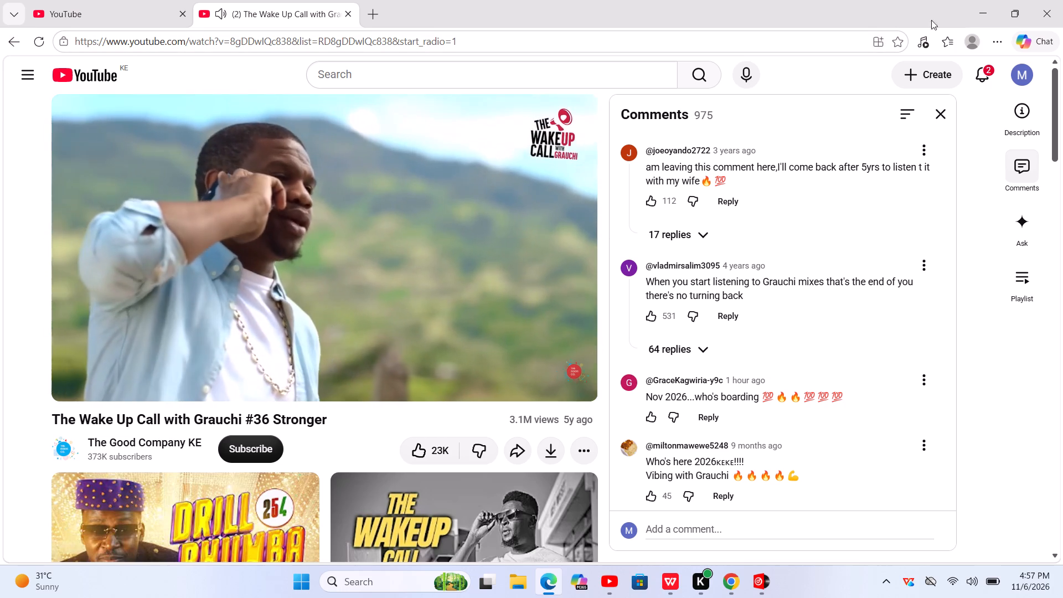
Minimise the browser window to switch to VirtualDJ.
{"action": "left_click", "coordinate": [972, 8]}
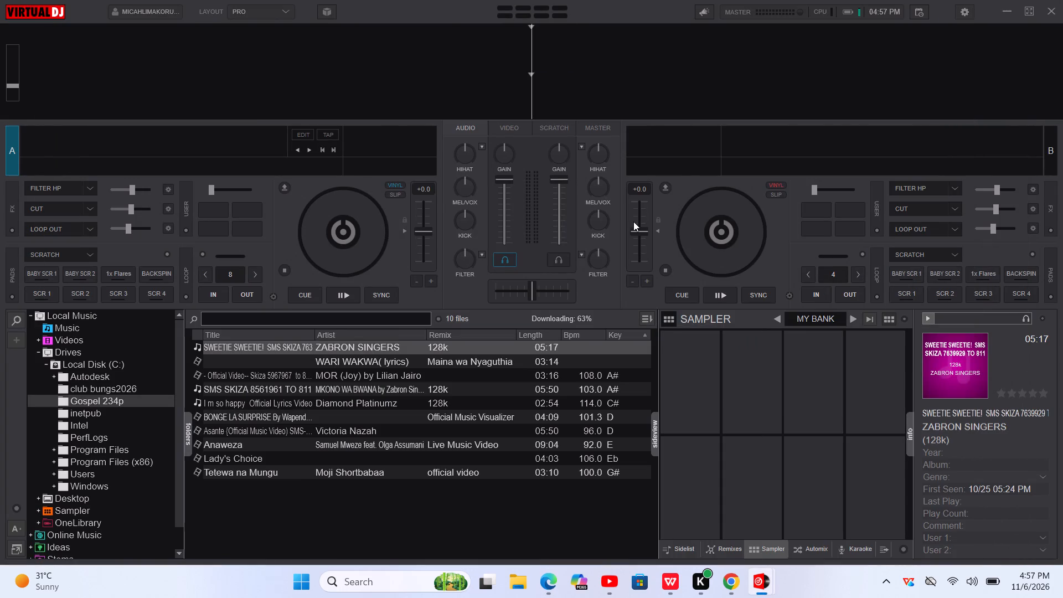
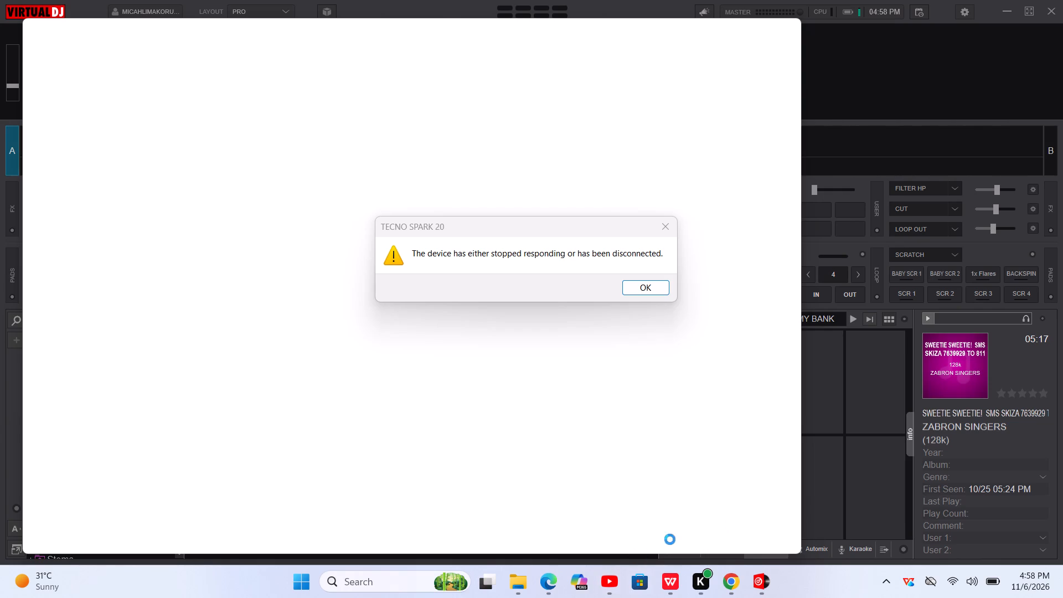
Dismiss the TECNO SPARK 20 device warning and open the phone's internal shared storage.
{"action": "left_click", "coordinate": [650, 290]}
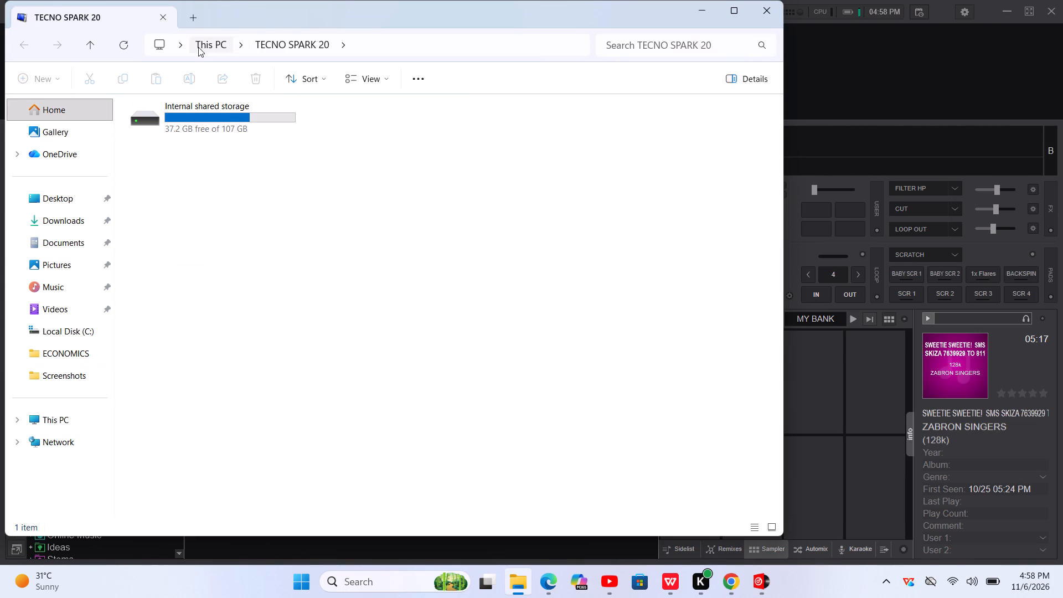
{"action": "left_click", "coordinate": [209, 107]}
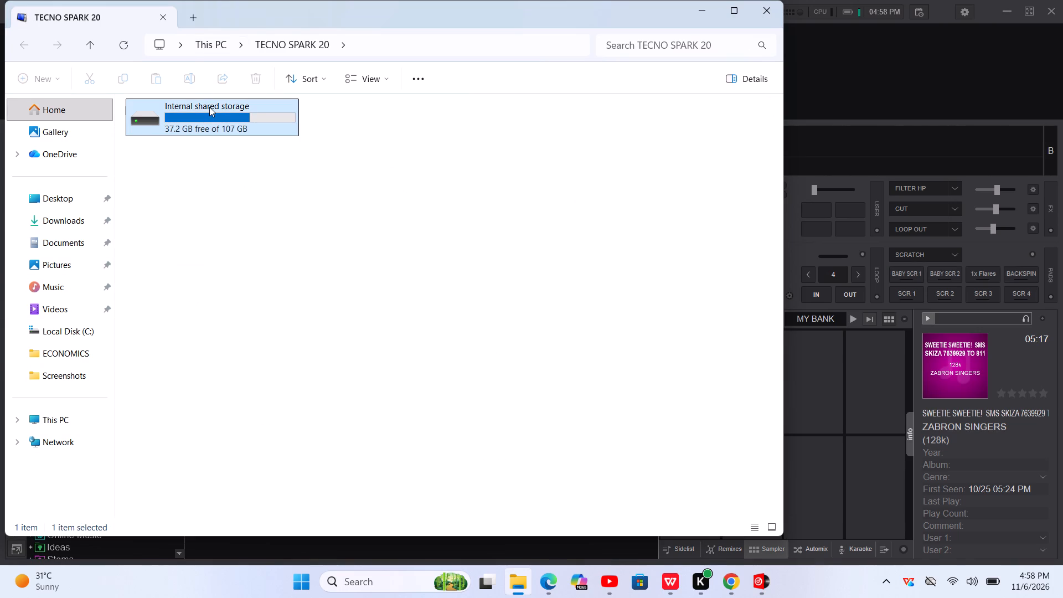
{"action": "double_click", "coordinate": [209, 107]}
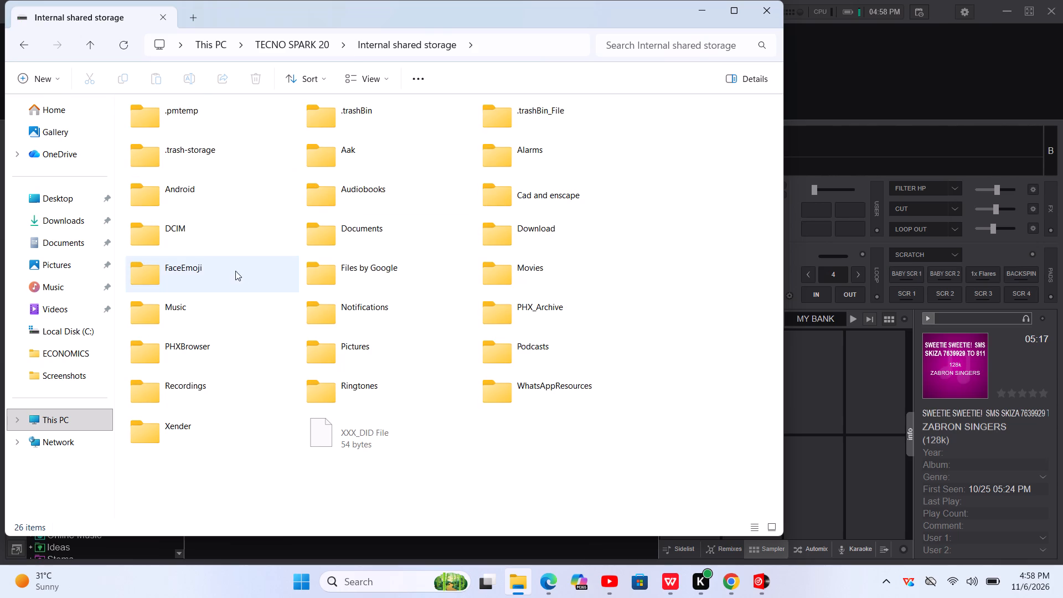
Check the phone's Music folder and the PC's Music folder for tracks, returning to the phone's internal shared storage.
{"action": "left_click", "coordinate": [220, 299]}
{"action": "double_click", "coordinate": [220, 299]}
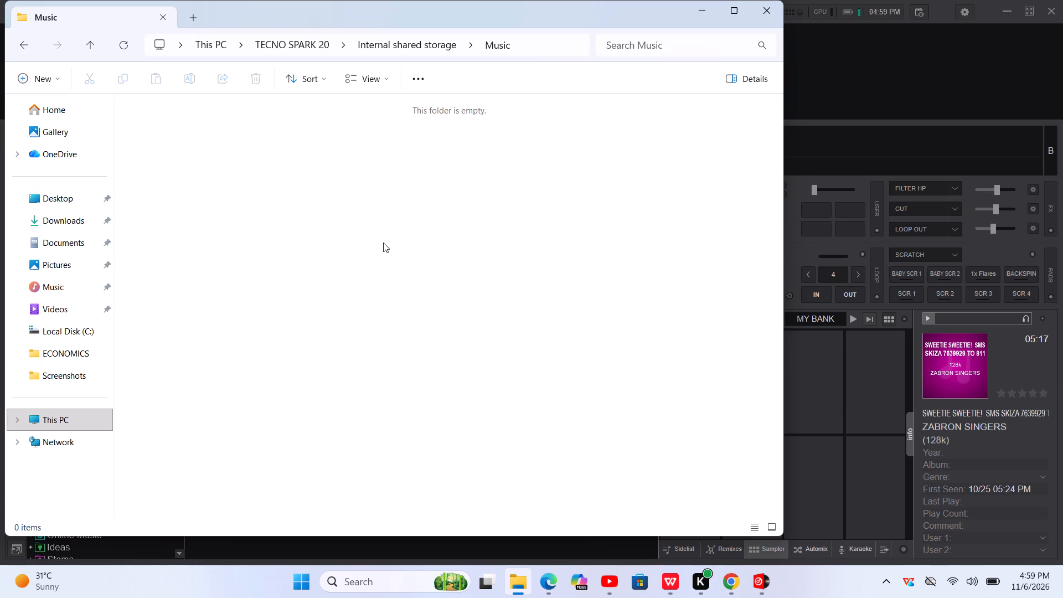
{"action": "double_click", "coordinate": [80, 287]}
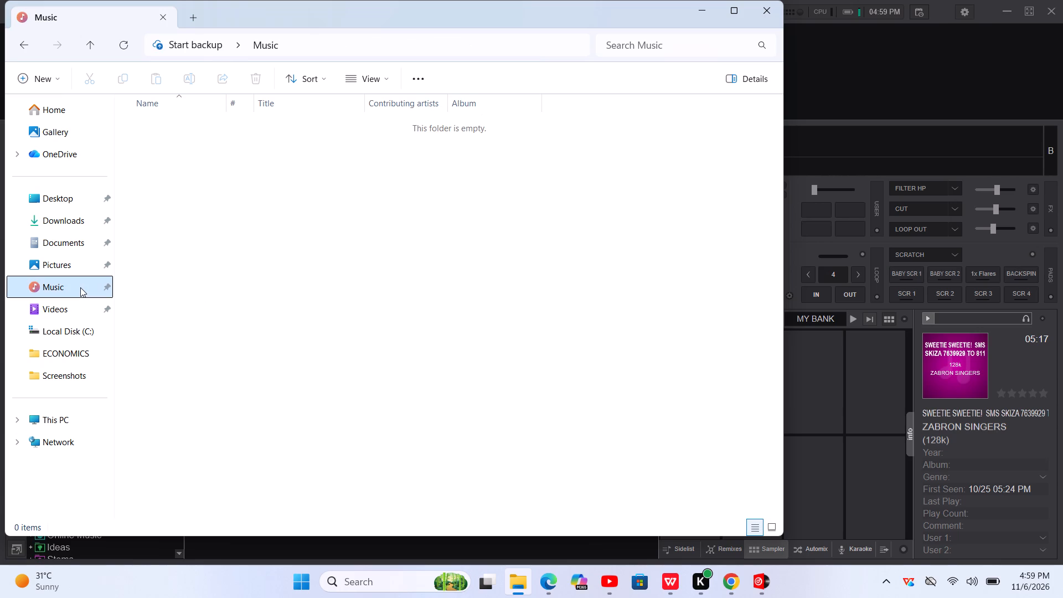
{"action": "left_click", "coordinate": [27, 42]}
{"action": "left_click", "coordinate": [27, 42]}
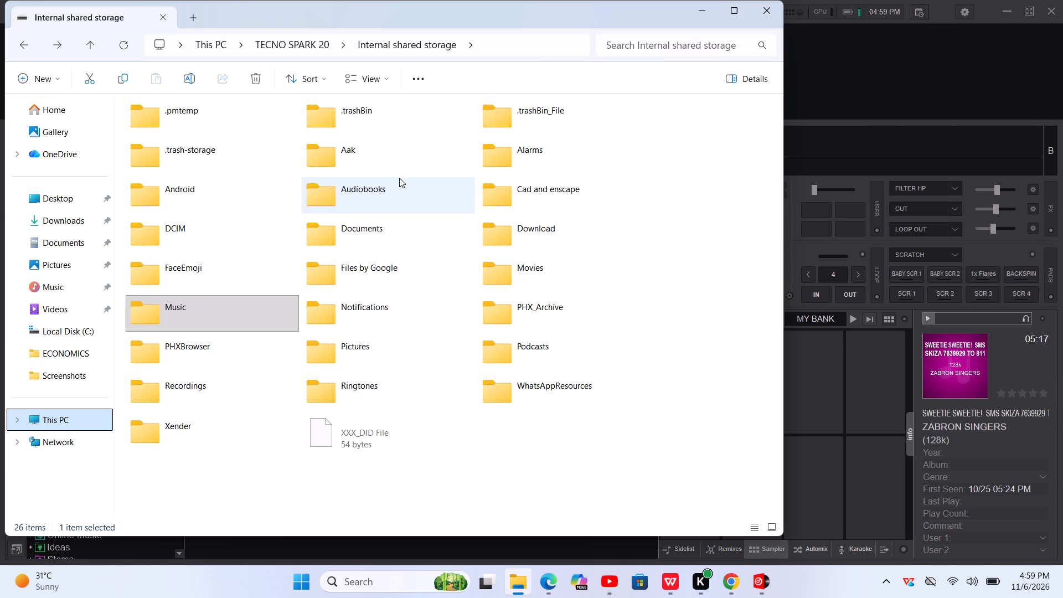
Look for tracks in the phone's Download, Ringtones, Aak and .trash-storage folders, returning to the internal shared storage.
{"action": "double_click", "coordinate": [509, 222]}
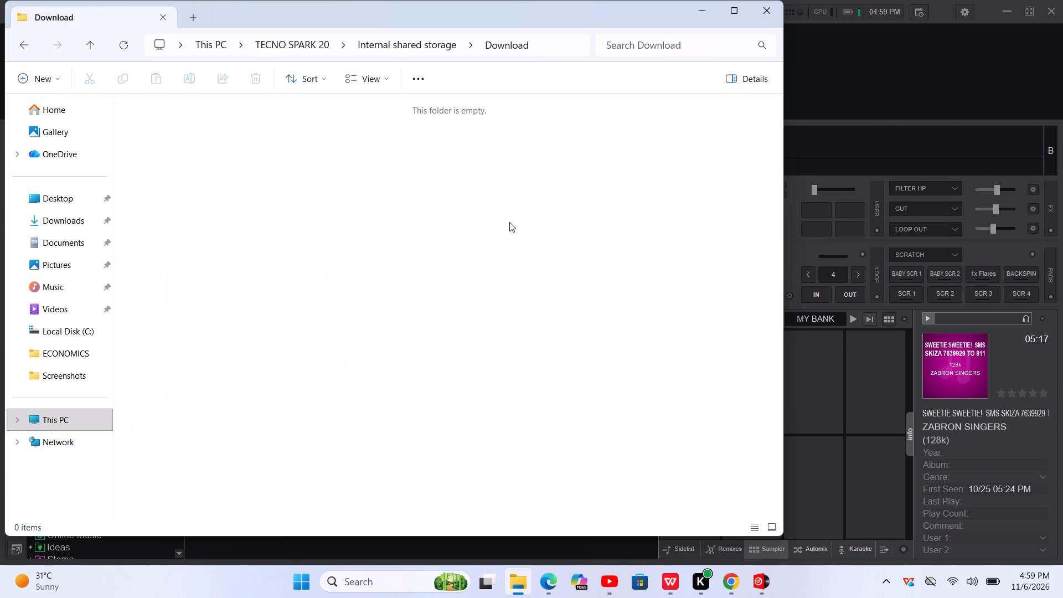
{"action": "left_click", "coordinate": [21, 40]}
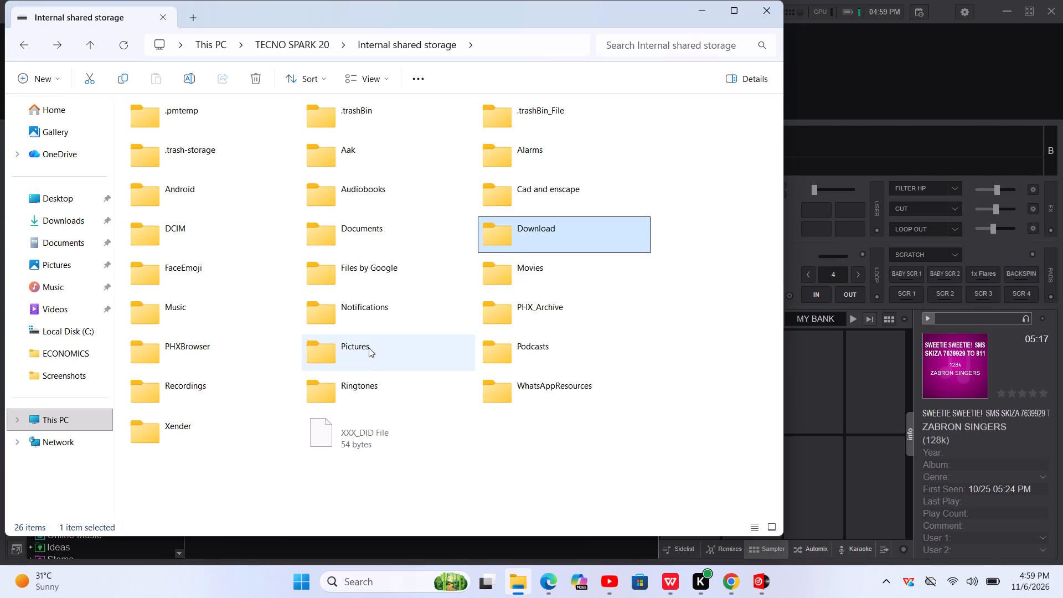
{"action": "double_click", "coordinate": [364, 379]}
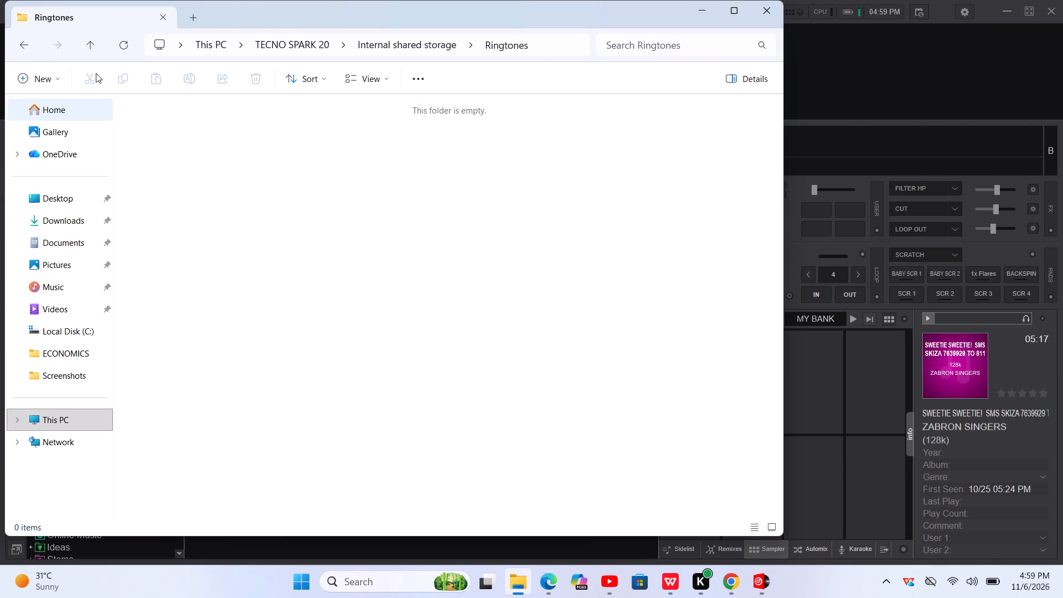
{"action": "left_click", "coordinate": [23, 44]}
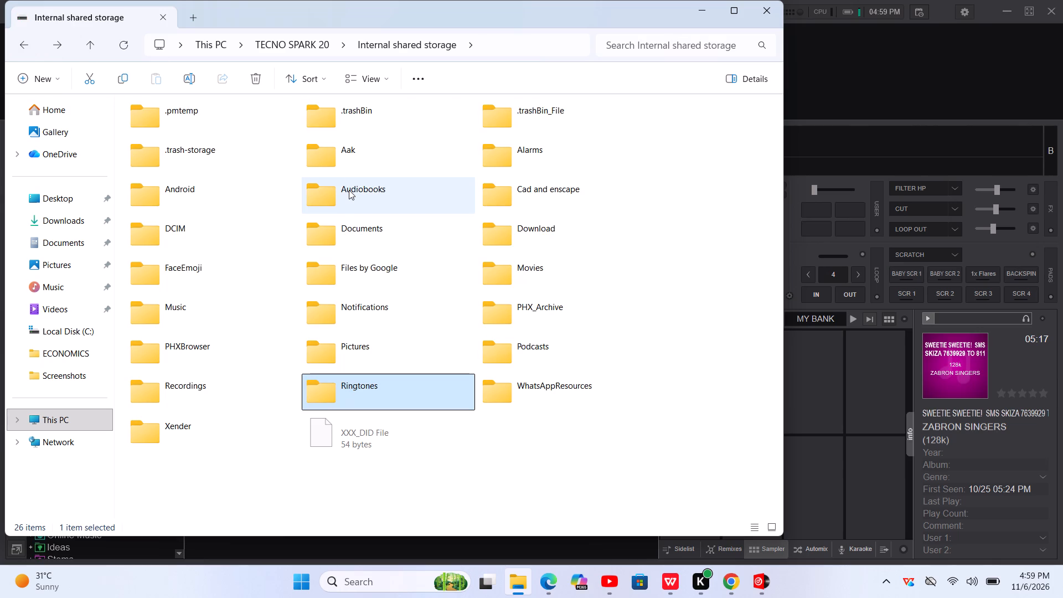
{"action": "double_click", "coordinate": [348, 151]}
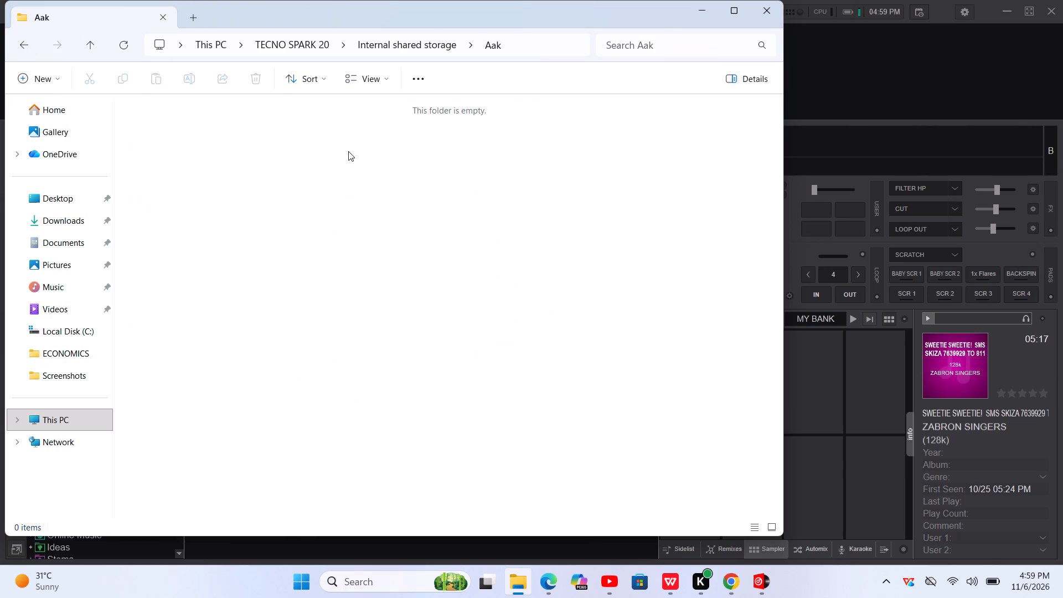
{"action": "left_click", "coordinate": [24, 42]}
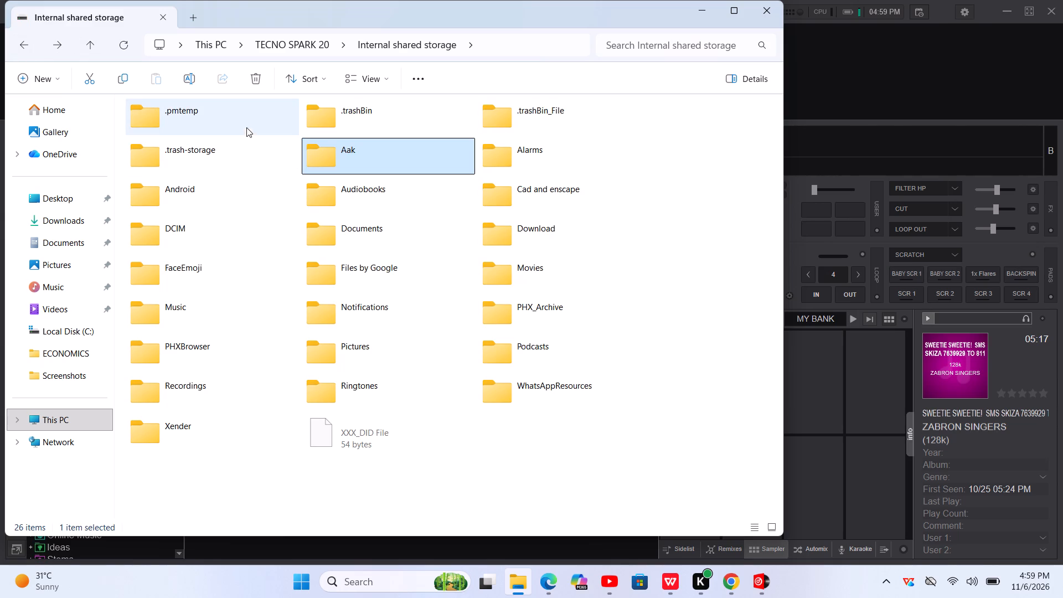
{"action": "triple_click", "coordinate": [240, 140]}
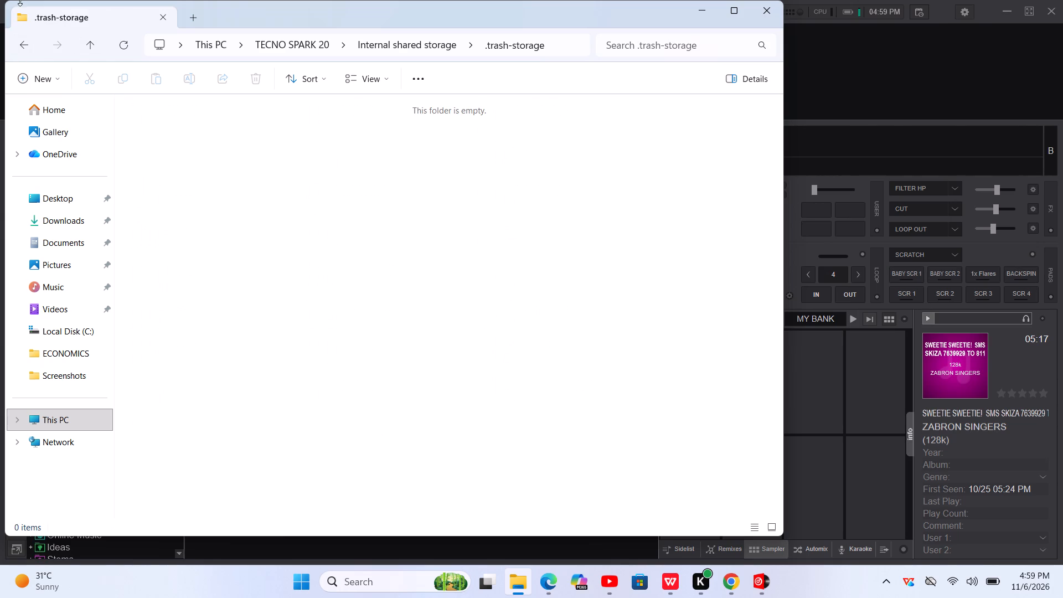
{"action": "left_click", "coordinate": [23, 40]}
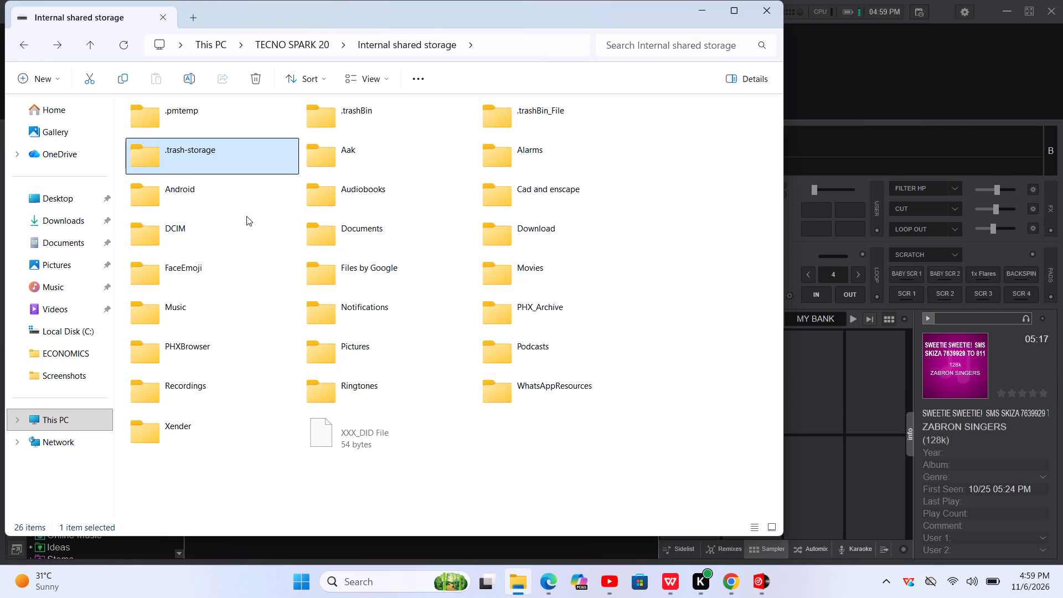
Check the phone's Recordings folder for audio and reopen the internal shared storage from the TECNO SPARK 20 root.
{"action": "double_click", "coordinate": [246, 216]}
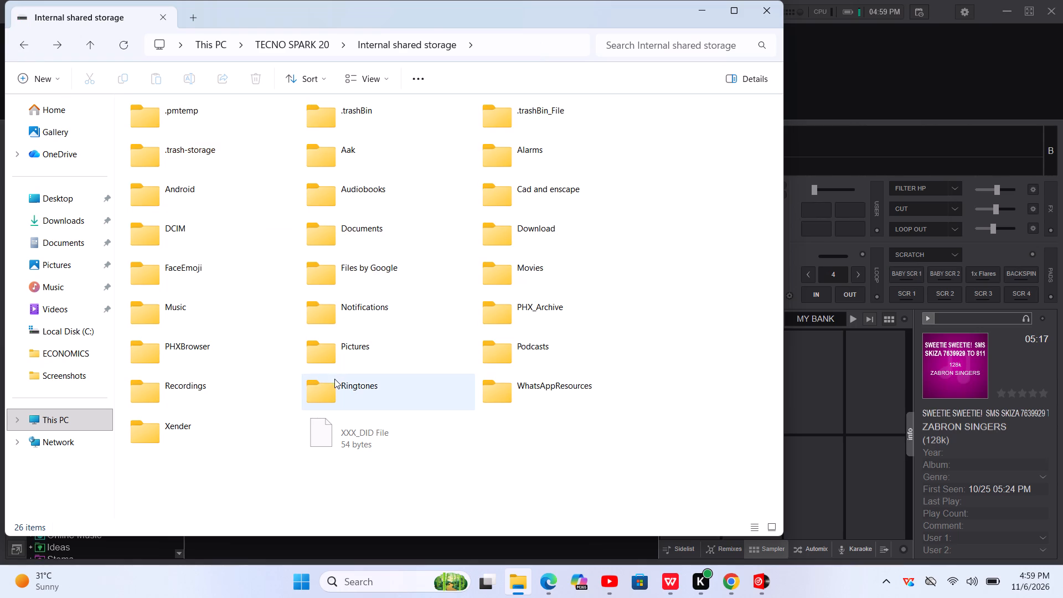
{"action": "double_click", "coordinate": [176, 395]}
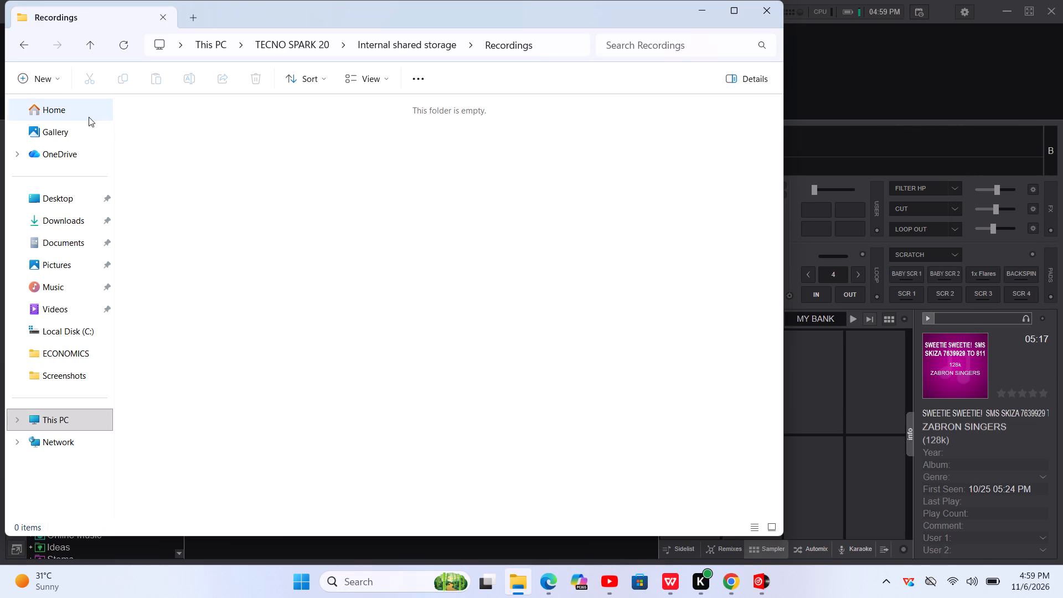
{"action": "left_click", "coordinate": [19, 47]}
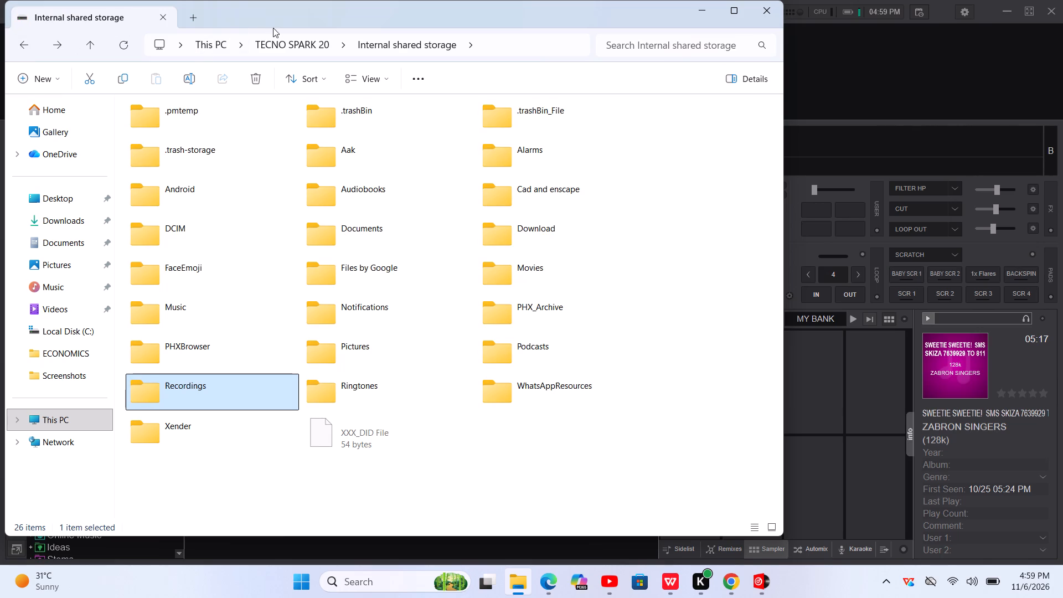
{"action": "left_click", "coordinate": [288, 42]}
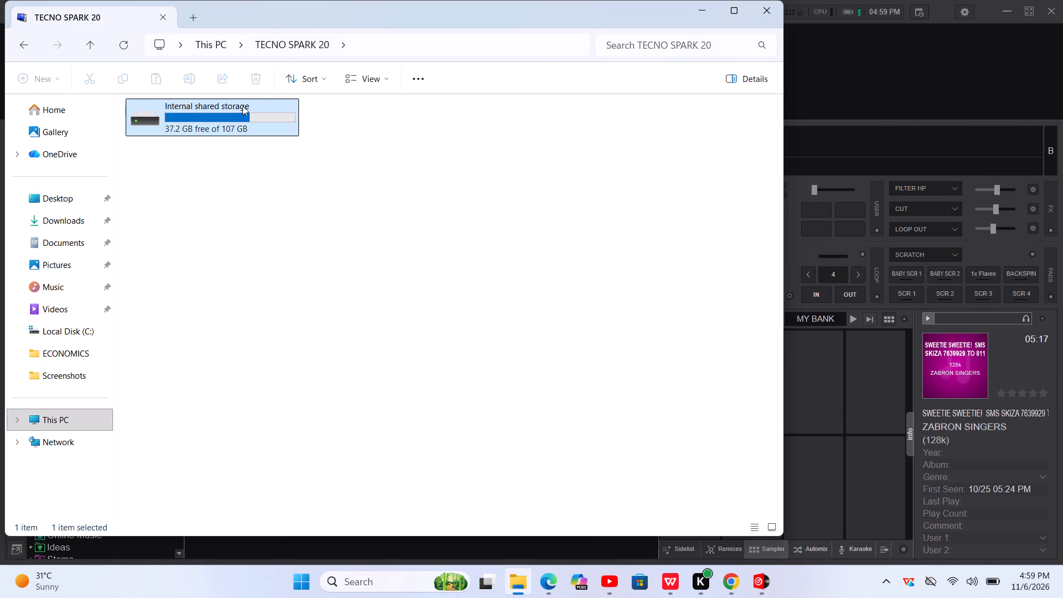
{"action": "double_click", "coordinate": [241, 108]}
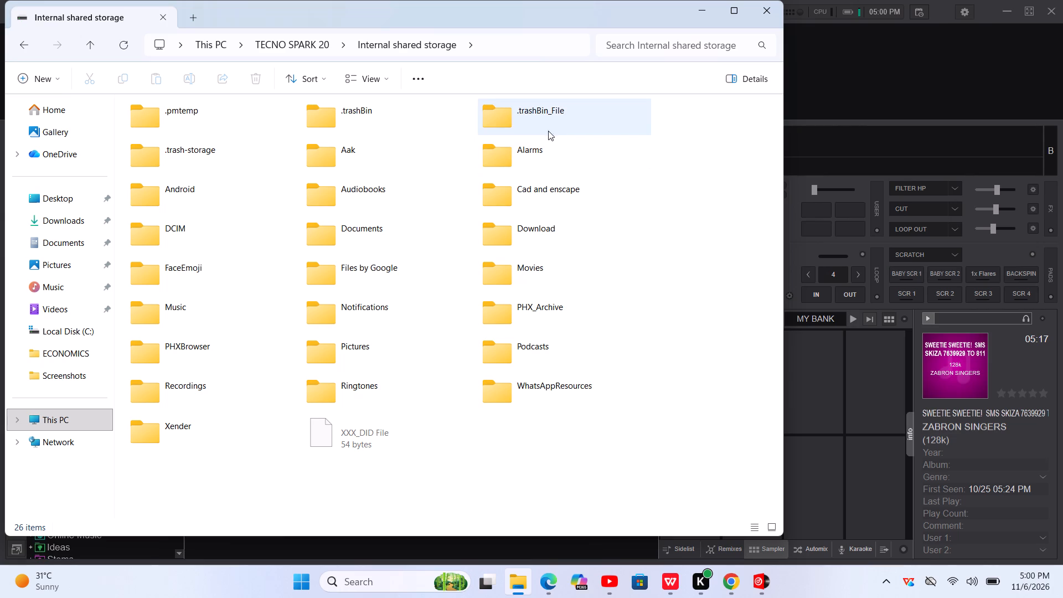
Look for media files in the phone's .trashBin_File, Movies and Files by Google folders.
{"action": "double_click", "coordinate": [547, 118]}
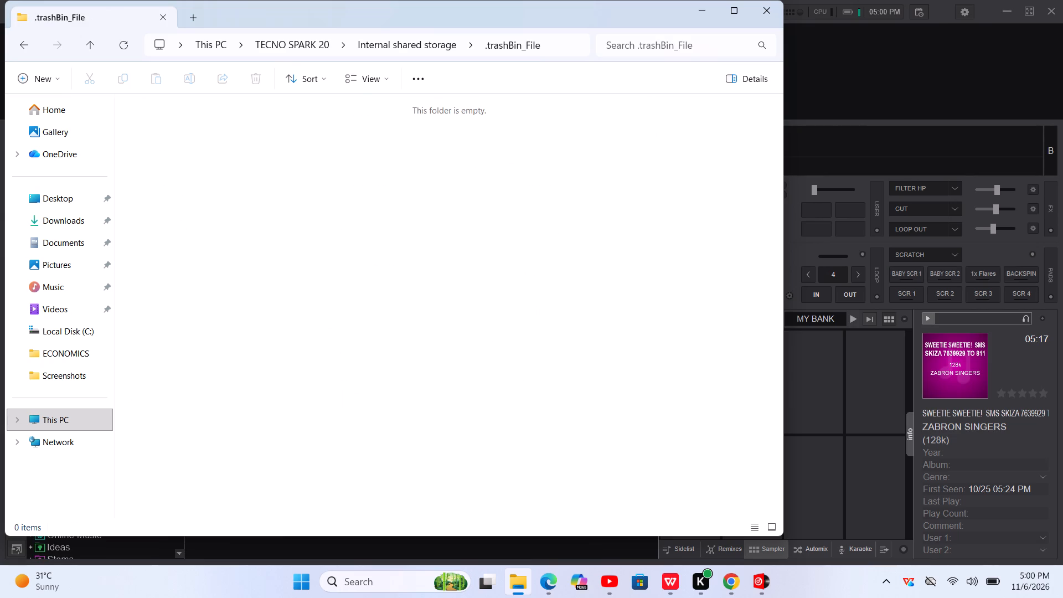
{"action": "left_click", "coordinate": [23, 42]}
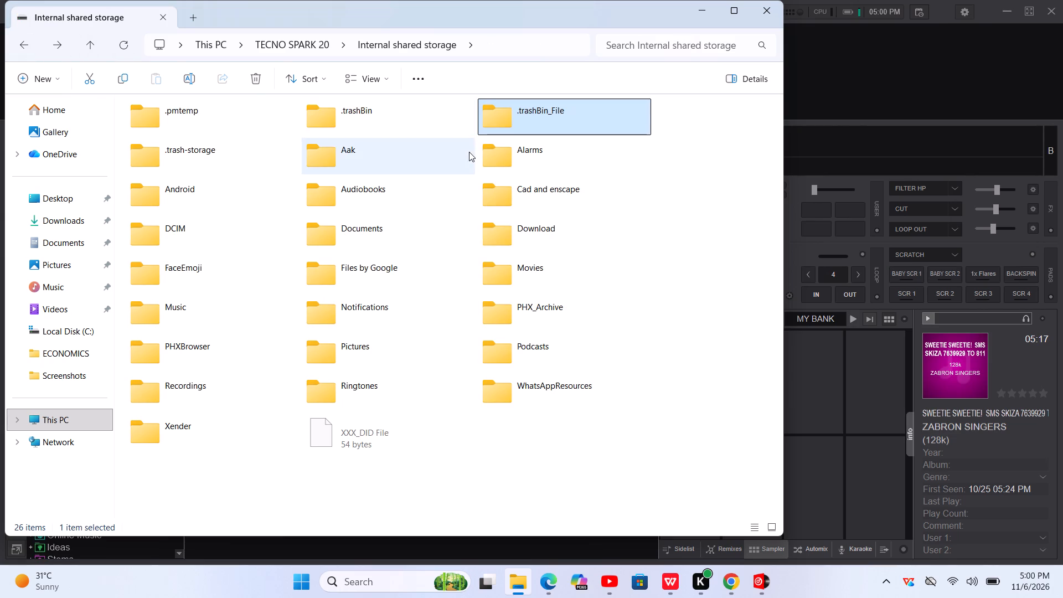
{"action": "left_click", "coordinate": [540, 254]}
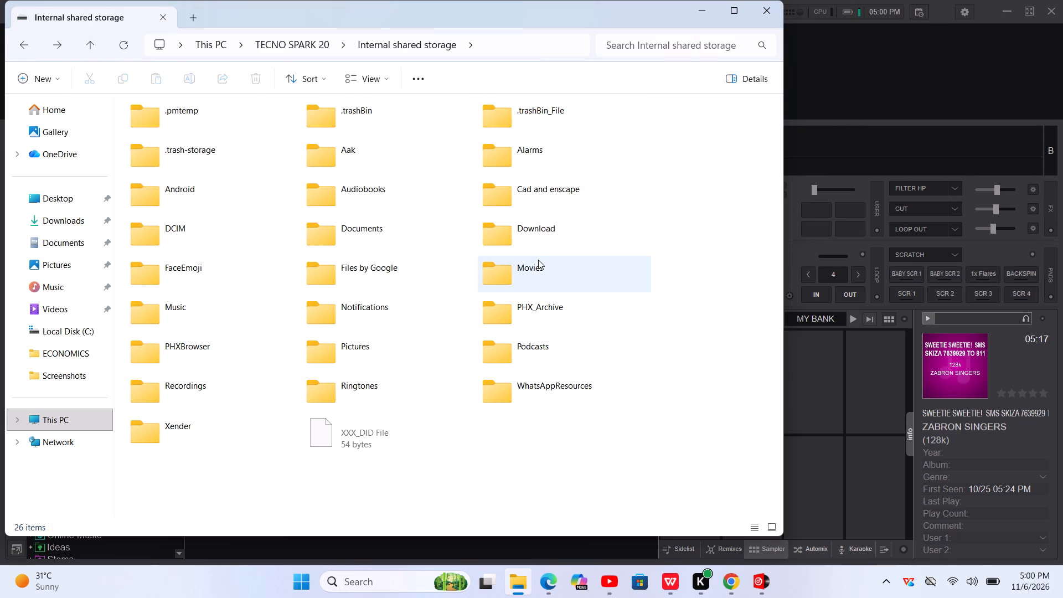
{"action": "double_click", "coordinate": [537, 264]}
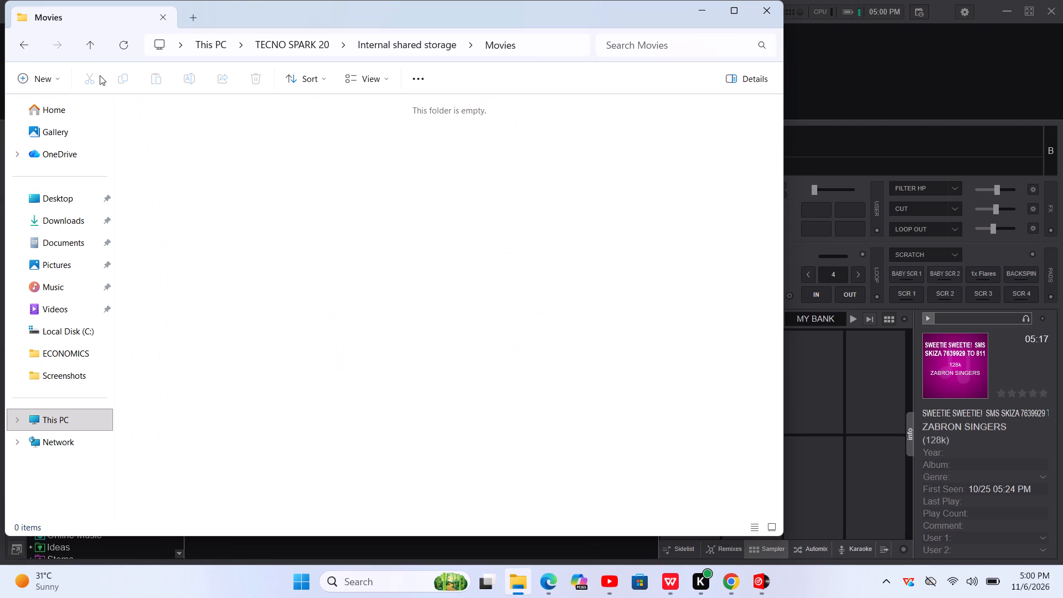
{"action": "left_click", "coordinate": [20, 48]}
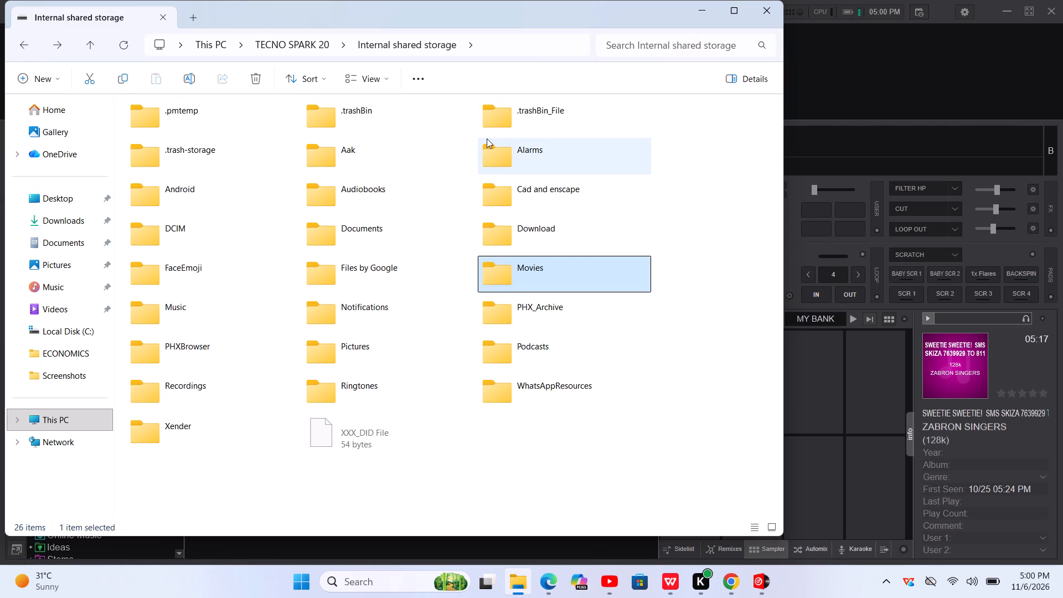
{"action": "double_click", "coordinate": [379, 267]}
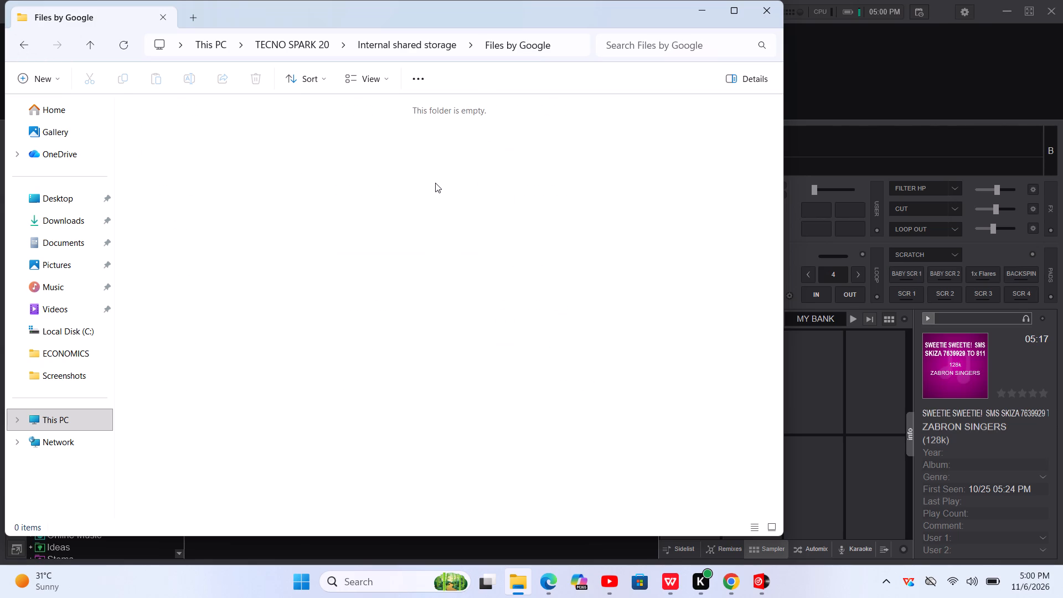
Browse the PC's Gallery through to its last images and return to the phone's internal shared storage.
{"action": "double_click", "coordinate": [74, 128]}
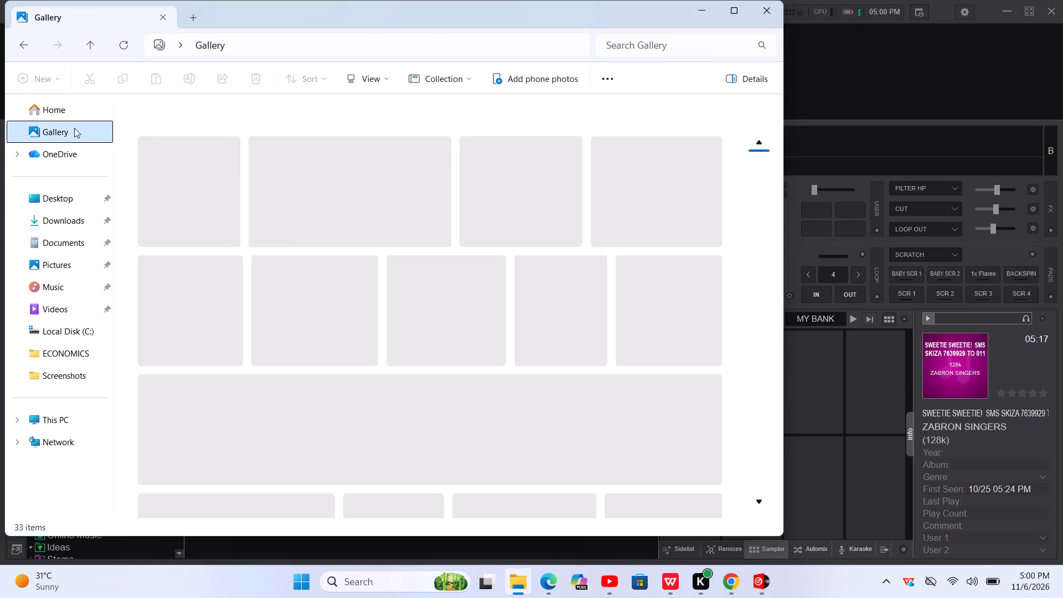
{"action": "scroll", "coordinate": [360, 250], "scroll_direction": "down", "scroll_amount": 5}
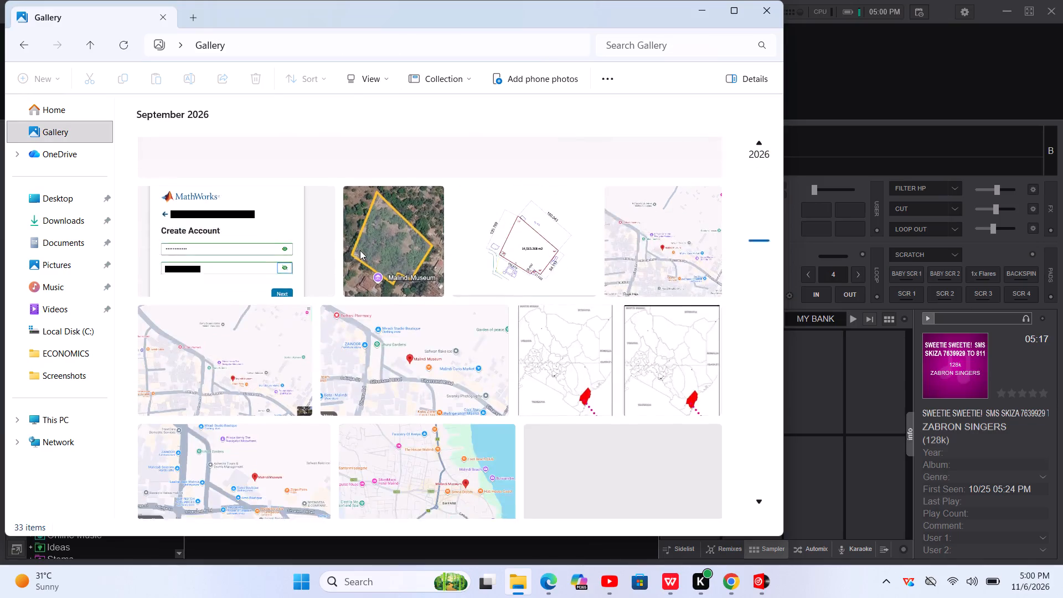
{"action": "scroll", "coordinate": [360, 250], "scroll_direction": "down", "scroll_amount": 9}
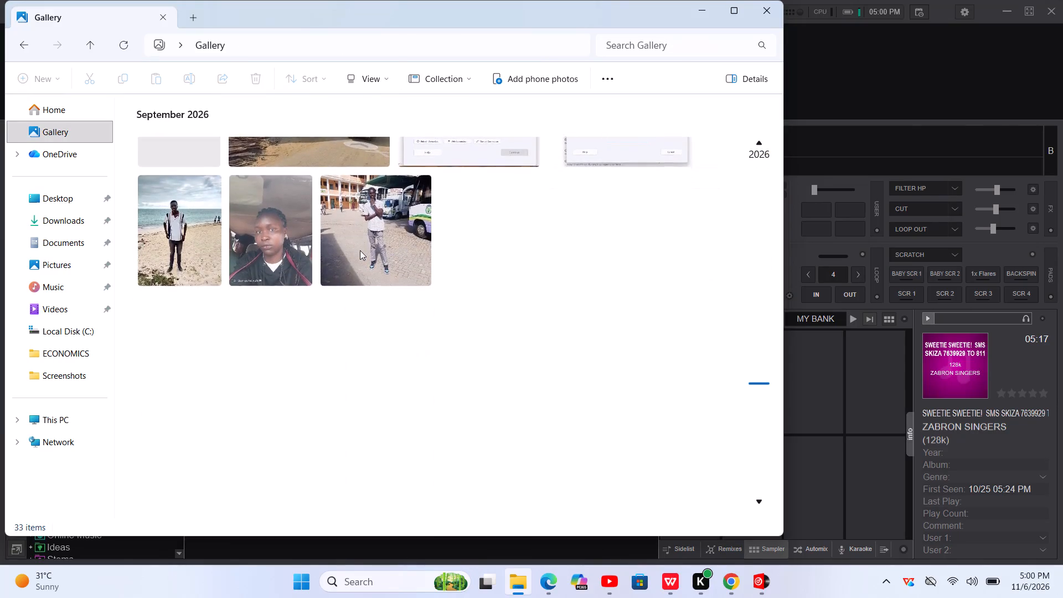
{"action": "scroll", "coordinate": [360, 250], "scroll_direction": "down", "scroll_amount": 4}
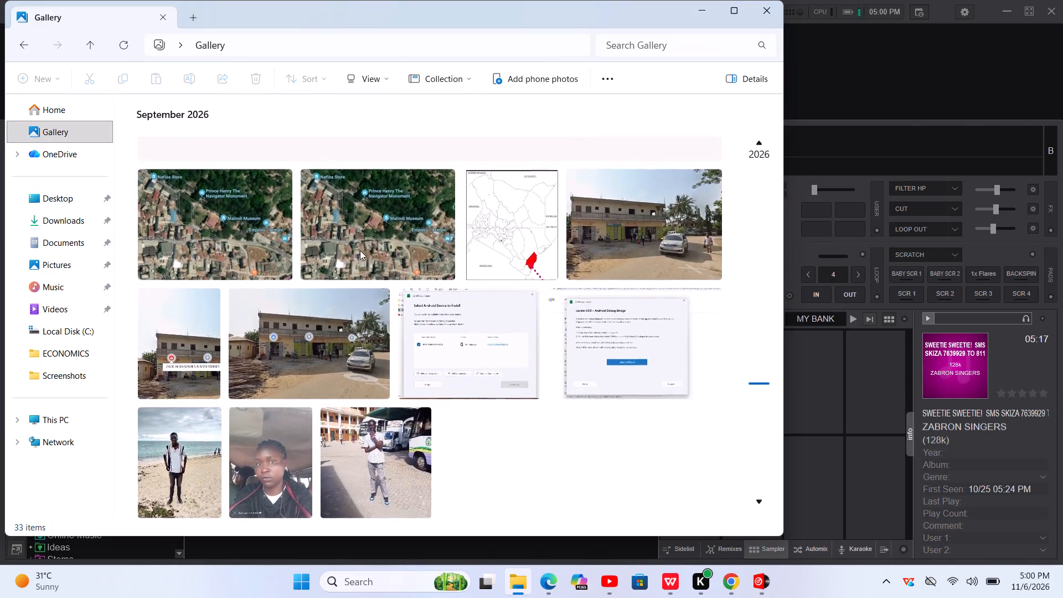
{"action": "left_click", "coordinate": [25, 36]}
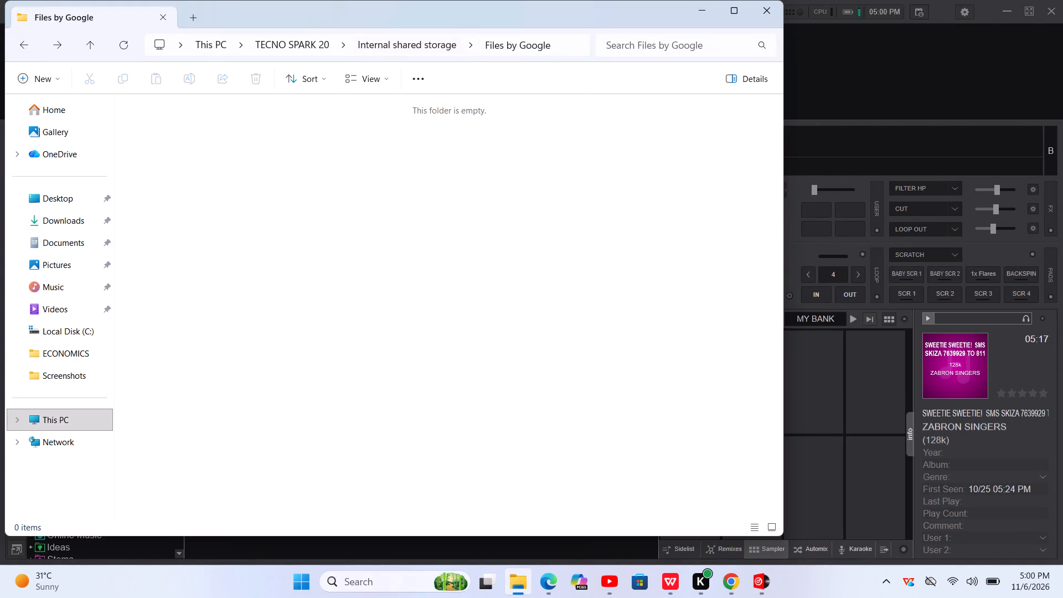
{"action": "left_click", "coordinate": [491, 49]}
{"action": "left_click", "coordinate": [22, 45]}
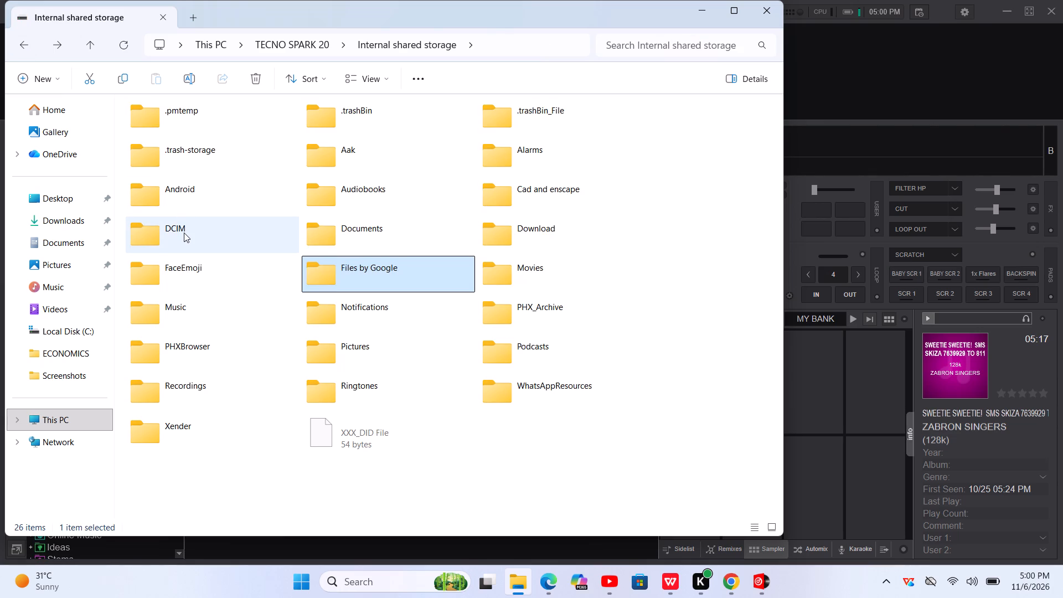
Check the phone's PHXBrowser and Pictures folders for media, then reopen the internal shared storage from This PC.
{"action": "triple_click", "coordinate": [178, 338]}
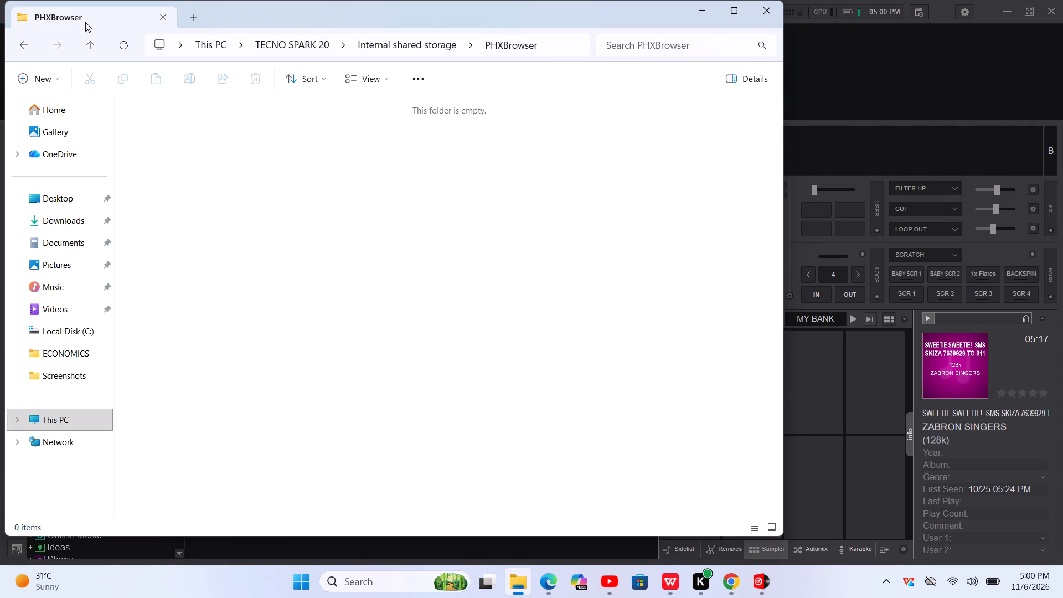
{"action": "left_click", "coordinate": [27, 38]}
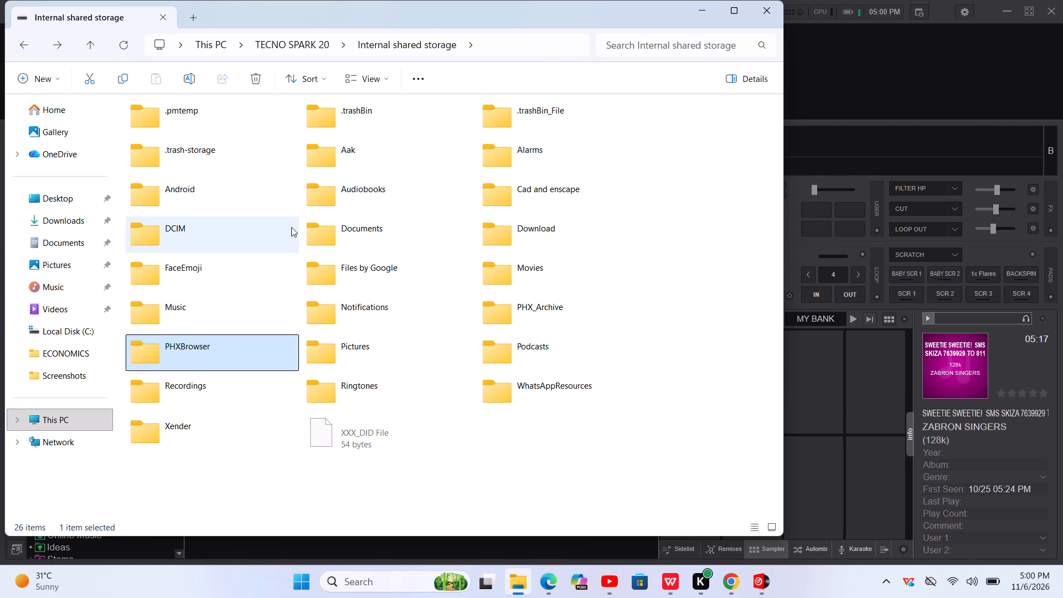
{"action": "double_click", "coordinate": [380, 337]}
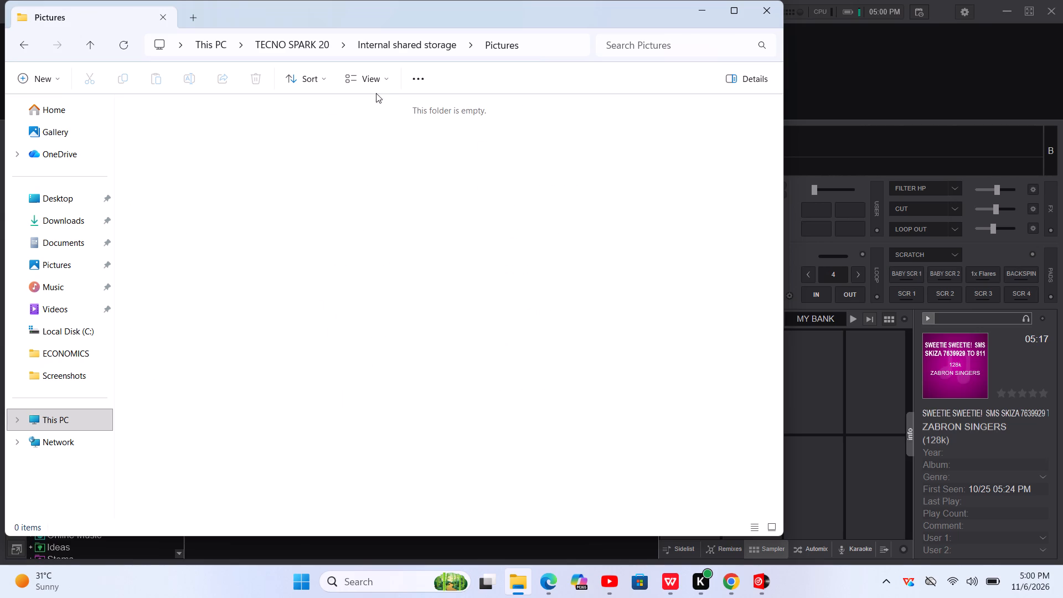
{"action": "double_click", "coordinate": [360, 79]}
{"action": "left_click", "coordinate": [214, 44]}
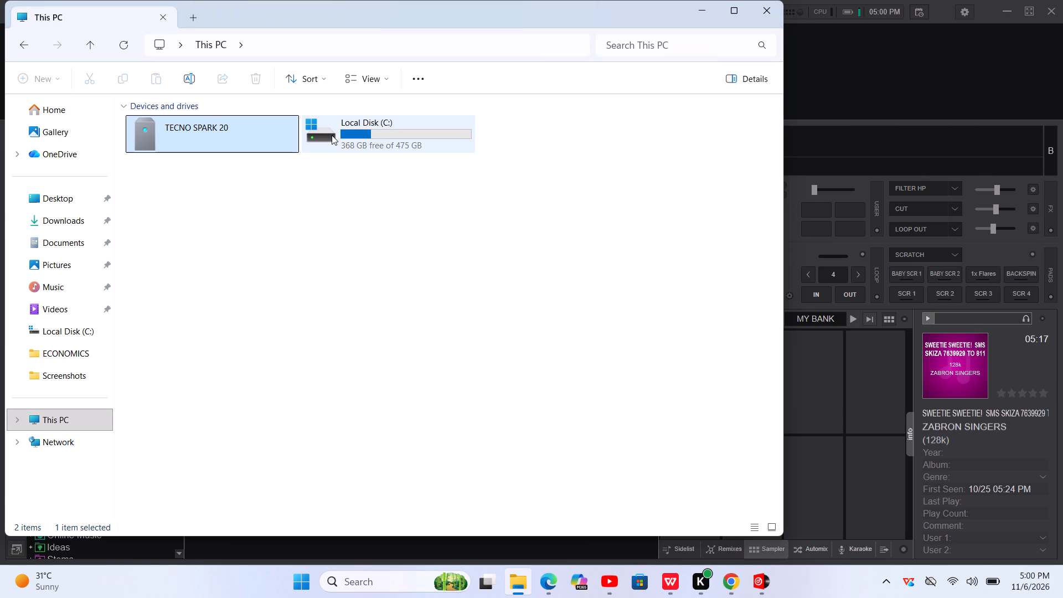
{"action": "double_click", "coordinate": [255, 126]}
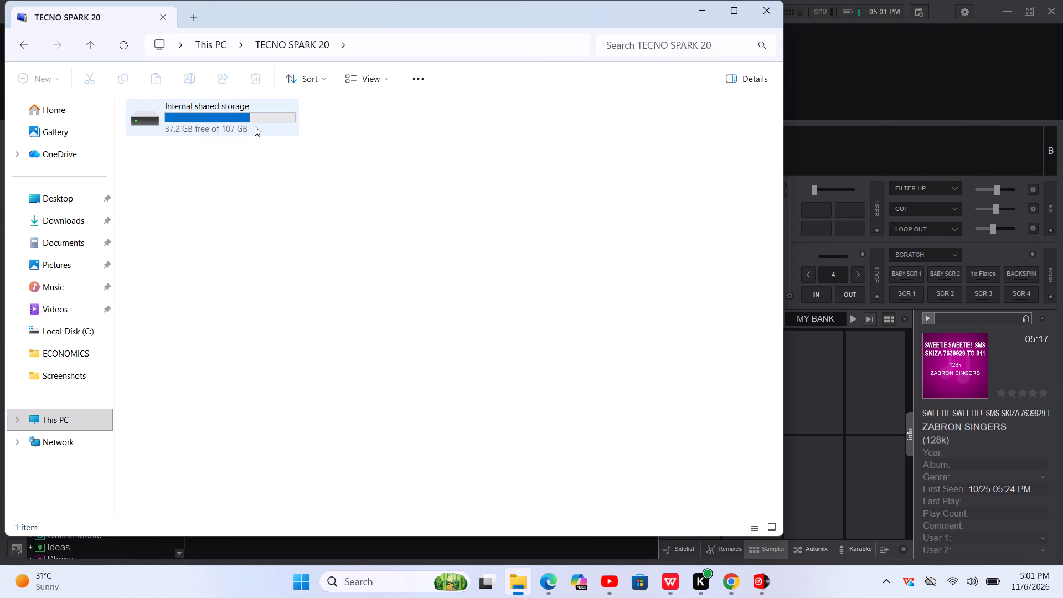
{"action": "double_click", "coordinate": [255, 126]}
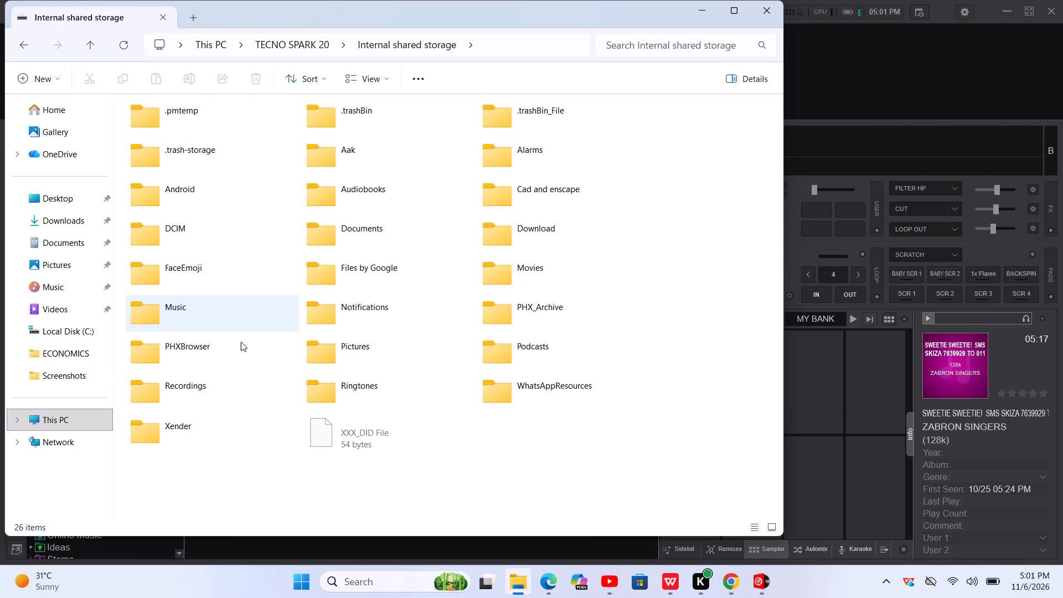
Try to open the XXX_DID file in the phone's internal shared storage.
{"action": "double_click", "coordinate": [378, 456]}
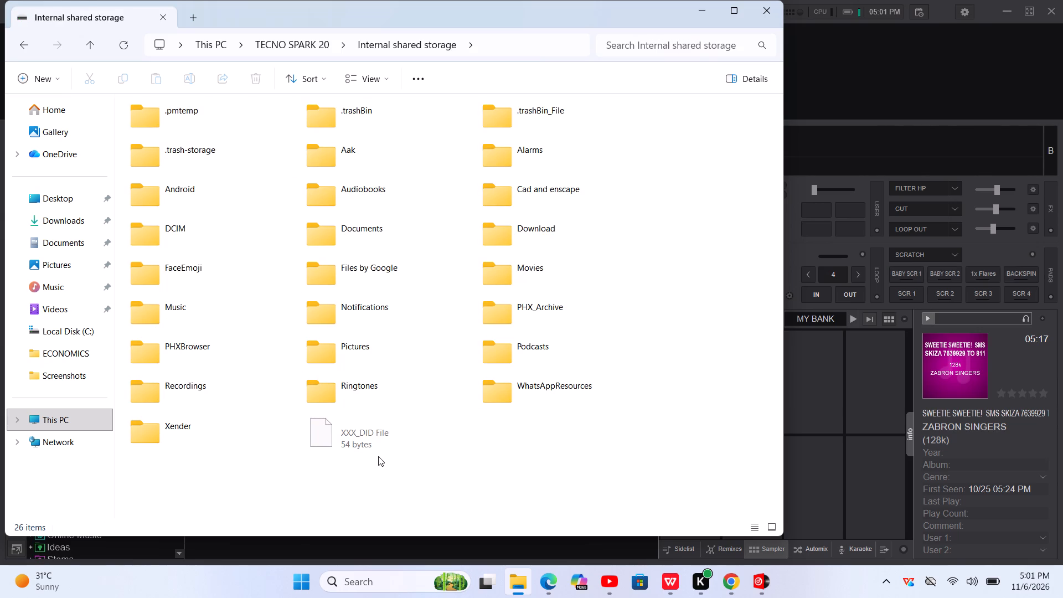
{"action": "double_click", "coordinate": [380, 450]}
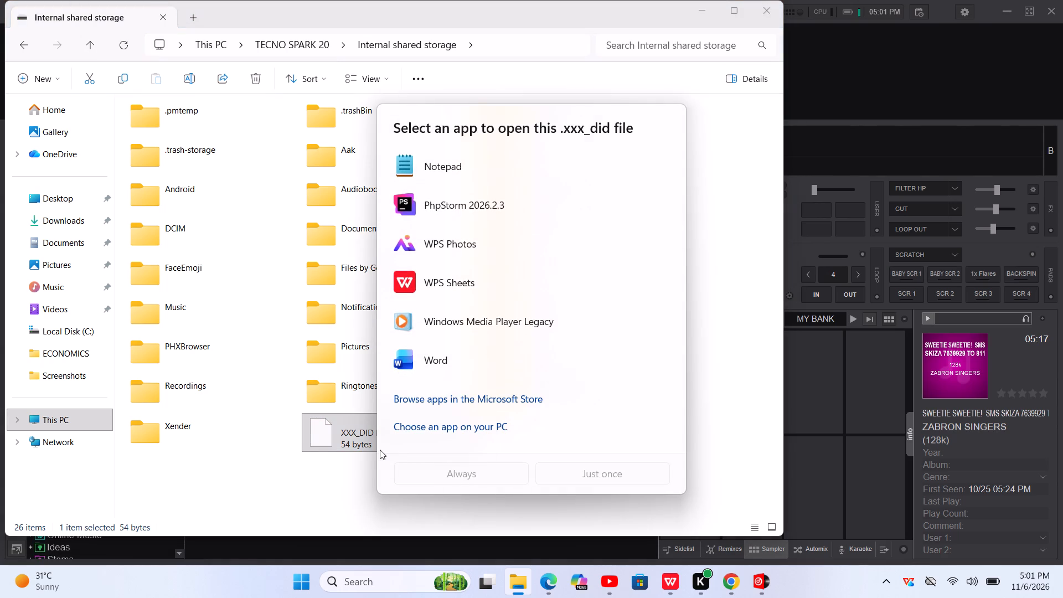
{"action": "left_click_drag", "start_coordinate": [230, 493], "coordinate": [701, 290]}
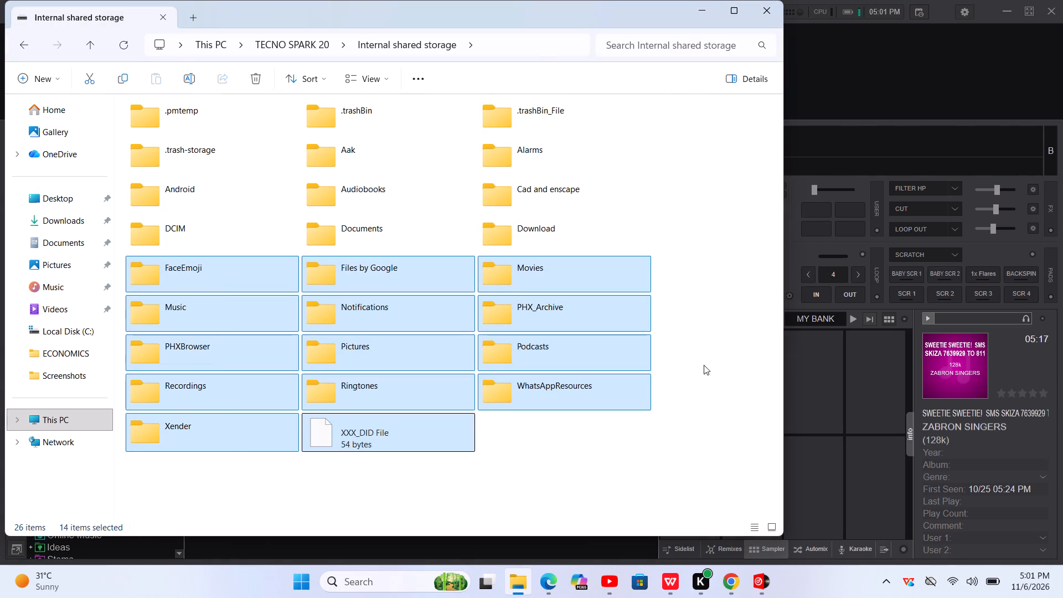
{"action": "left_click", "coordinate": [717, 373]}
Check the phone's WhatsAppResources and Pictures folders, reopening the internal shared storage from the TECNO SPARK 20 root.
{"action": "double_click", "coordinate": [582, 390]}
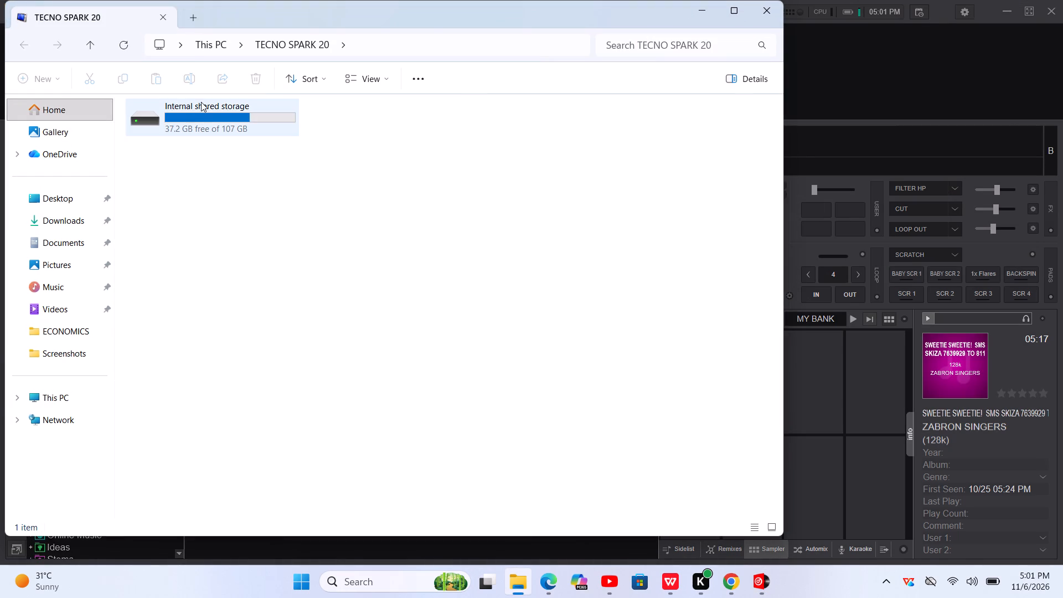
{"action": "double_click", "coordinate": [201, 102]}
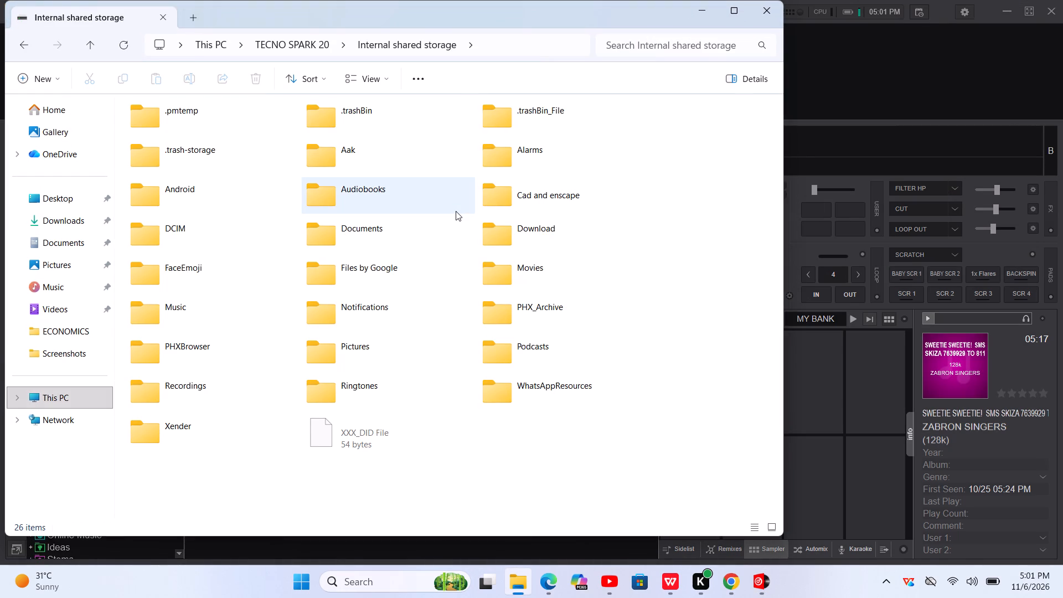
{"action": "double_click", "coordinate": [406, 333]}
{"action": "double_click", "coordinate": [400, 347]}
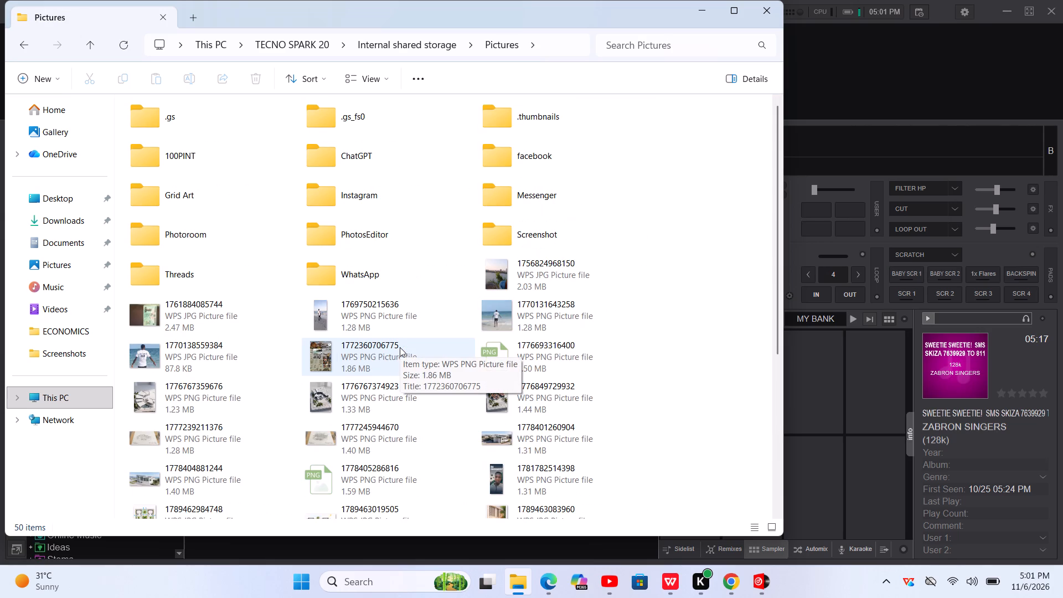
{"action": "left_click", "coordinate": [24, 49]}
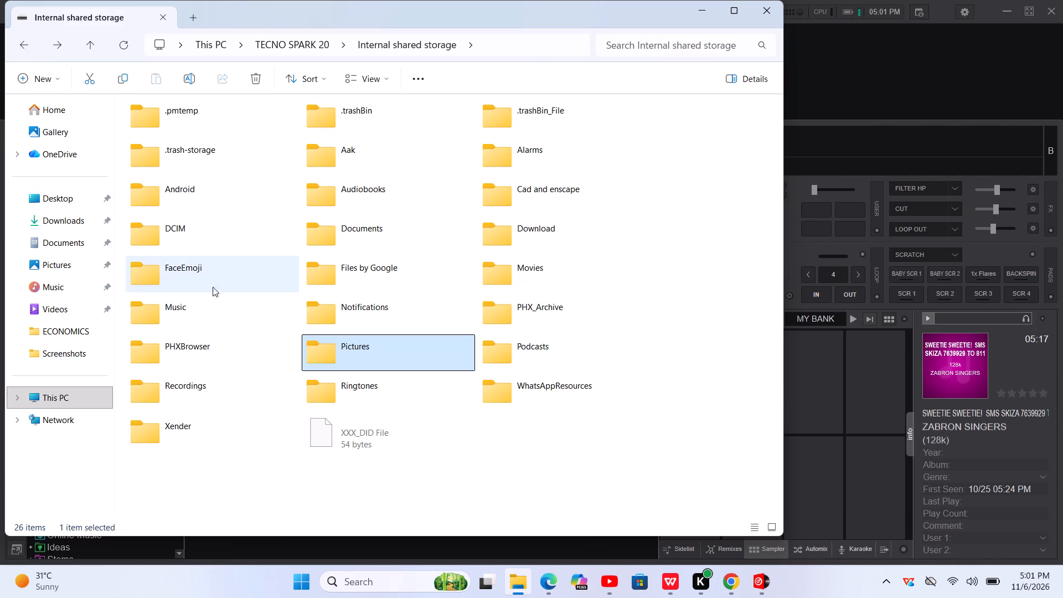
Try playing the MP3 in the phone's Music > DJ Mix Studio - DJ Music Easy folder and return to Music.
{"action": "double_click", "coordinate": [210, 296]}
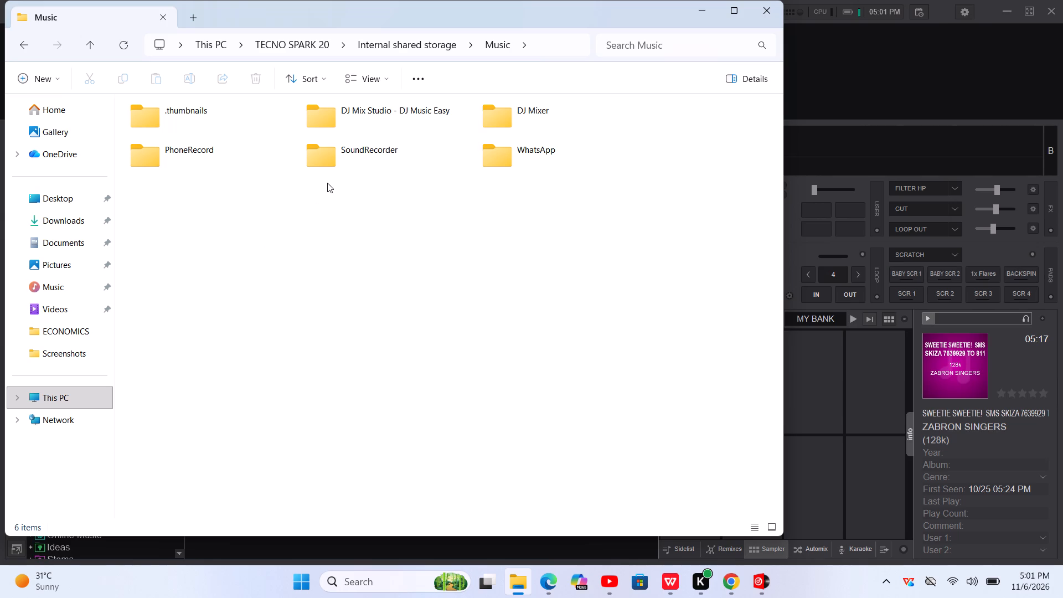
{"action": "double_click", "coordinate": [380, 128]}
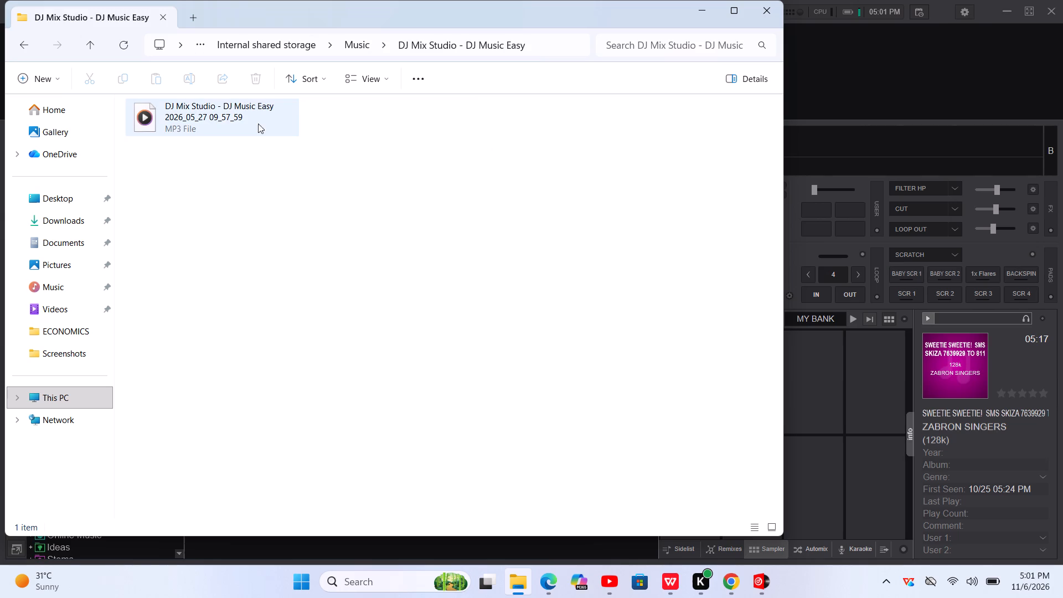
{"action": "double_click", "coordinate": [234, 104]}
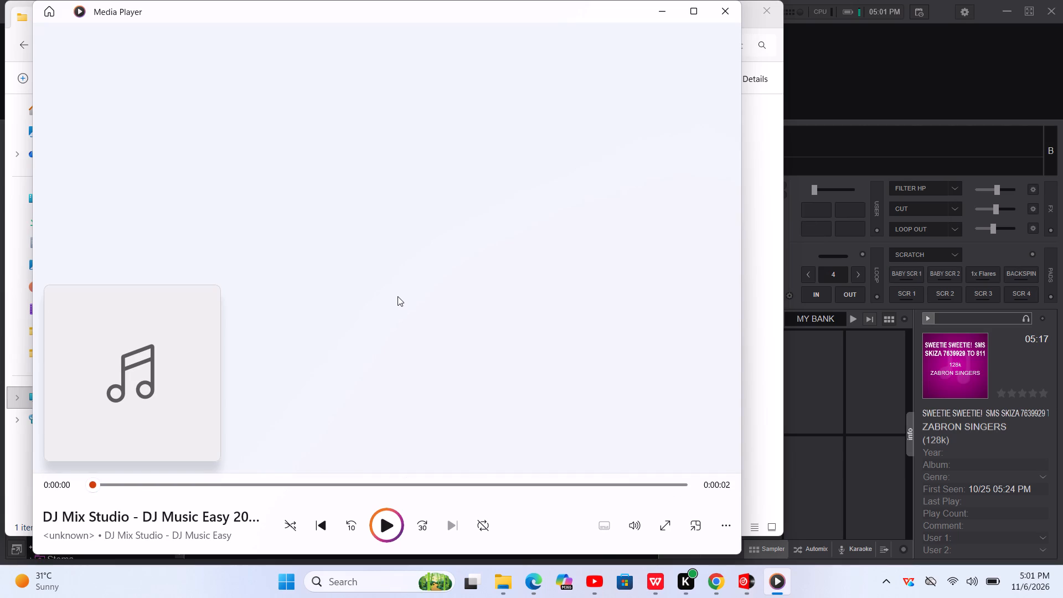
{"action": "left_click", "coordinate": [396, 523]}
{"action": "left_click", "coordinate": [725, 3]}
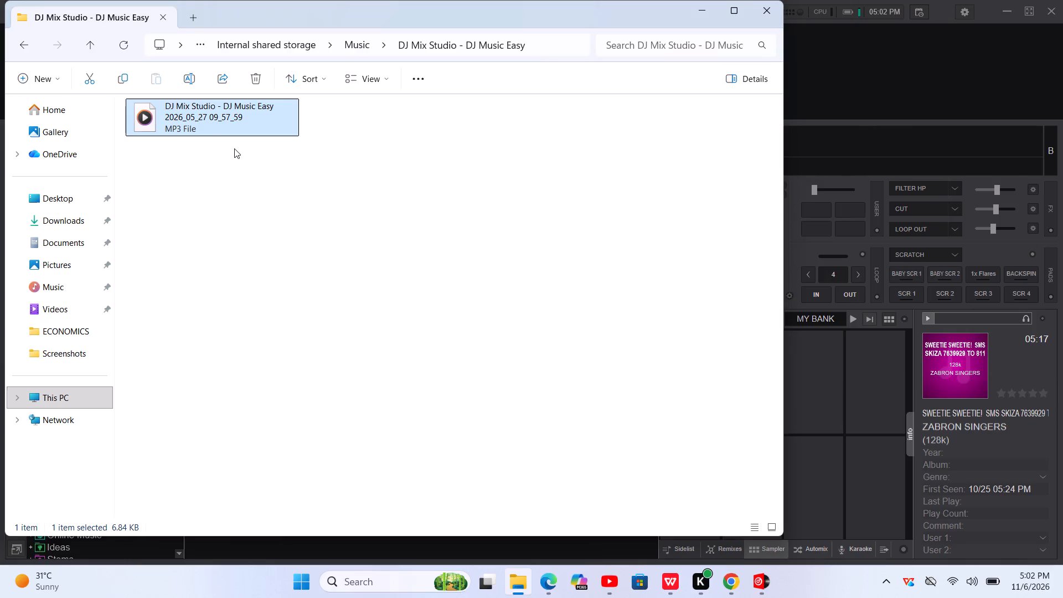
{"action": "left_click", "coordinate": [28, 45]}
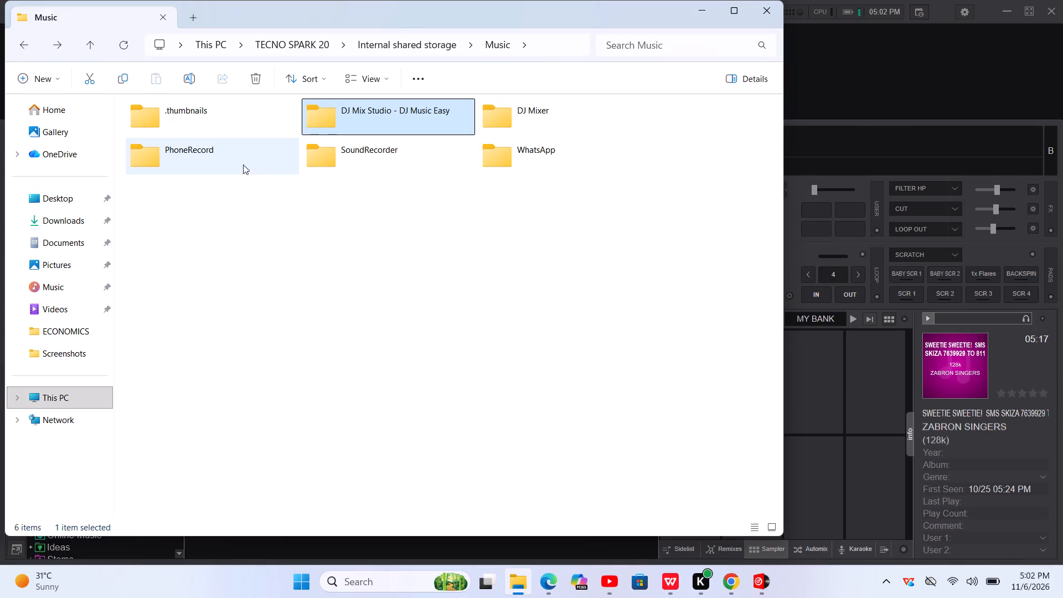
Look through the tracks in the muziki folder inside the phone's Music > PhoneRecord folder.
{"action": "double_click", "coordinate": [220, 145]}
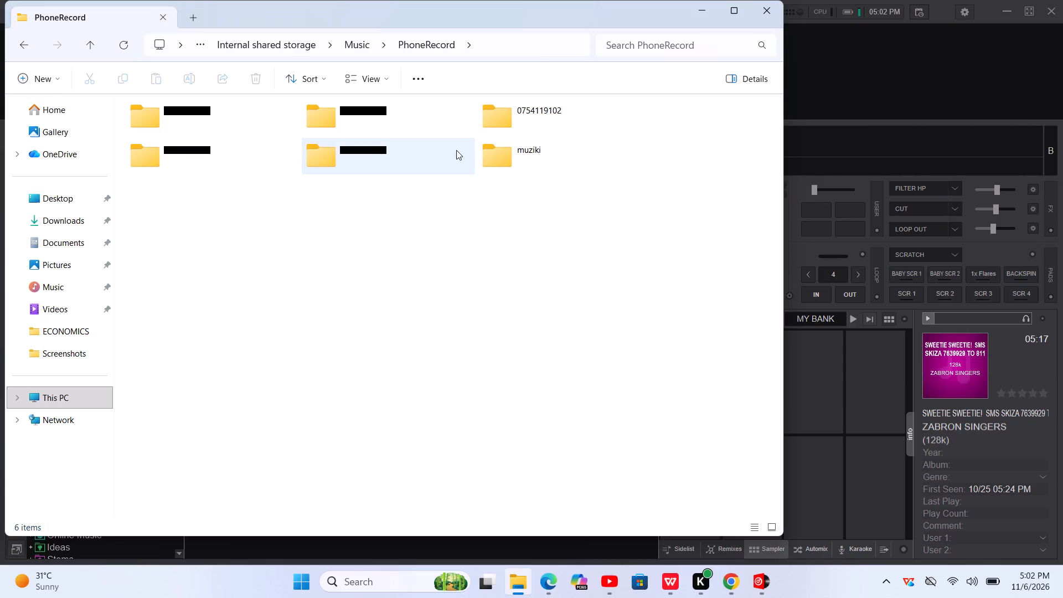
{"action": "double_click", "coordinate": [495, 151]}
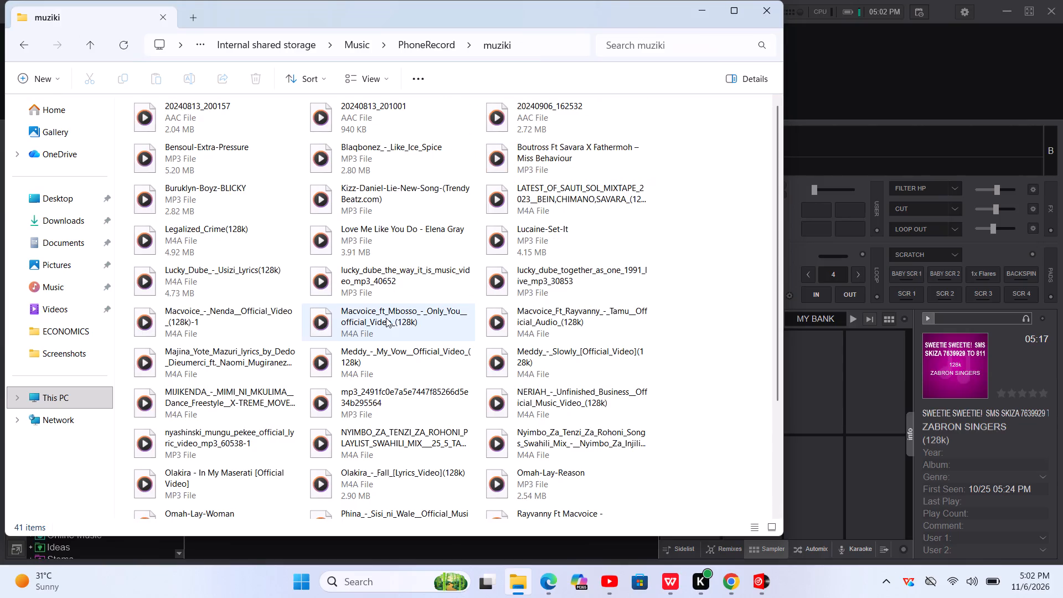
{"action": "scroll", "coordinate": [386, 318], "scroll_direction": "down", "scroll_amount": 4}
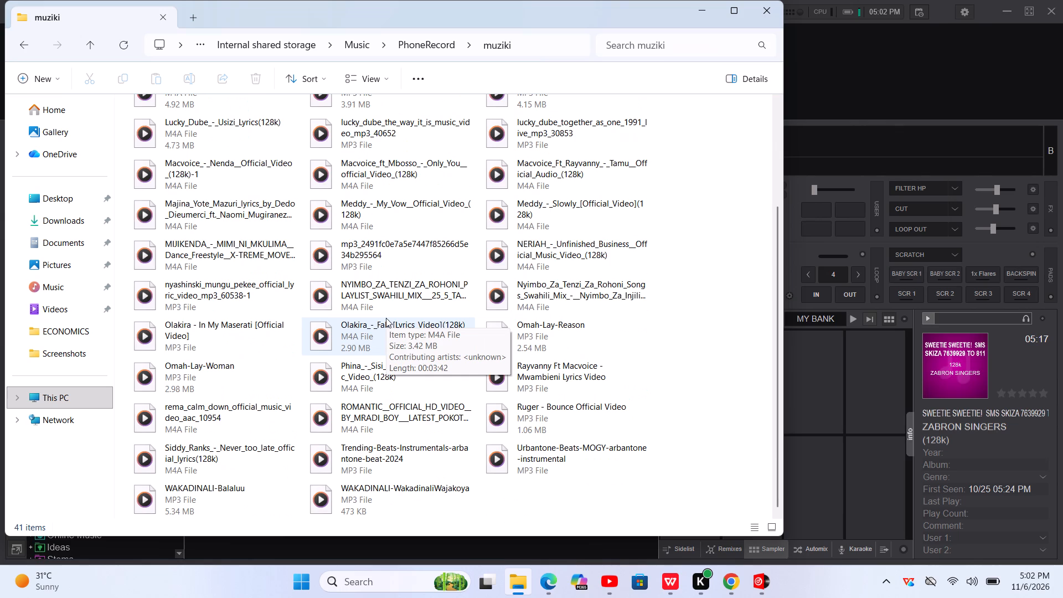
{"action": "scroll", "coordinate": [386, 318], "scroll_direction": "down", "scroll_amount": 1}
{"action": "scroll", "coordinate": [386, 318], "scroll_direction": "up", "scroll_amount": 1}
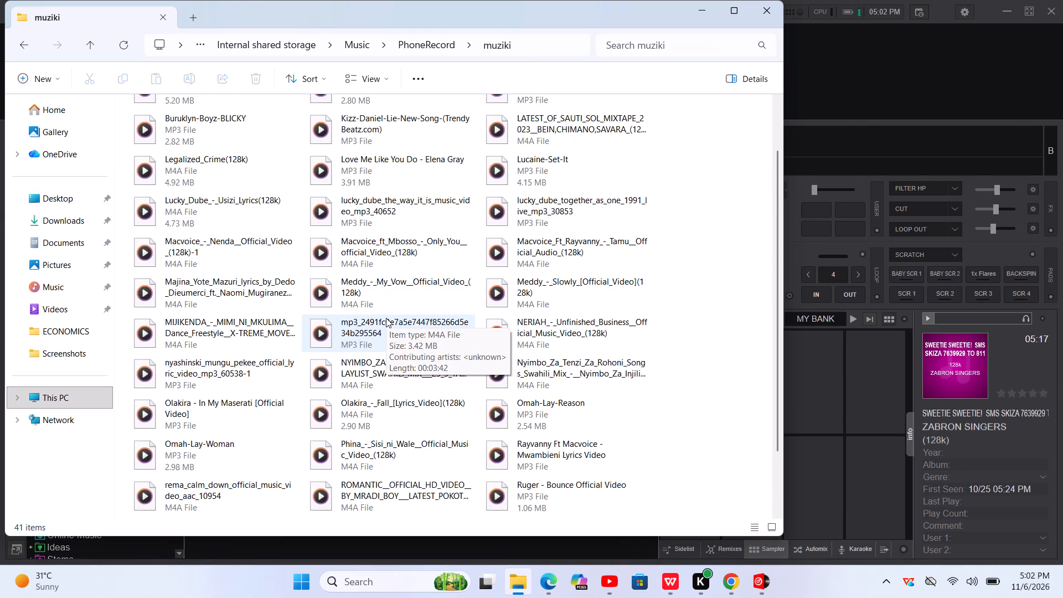
{"action": "scroll", "coordinate": [386, 318], "scroll_direction": "up", "scroll_amount": 5}
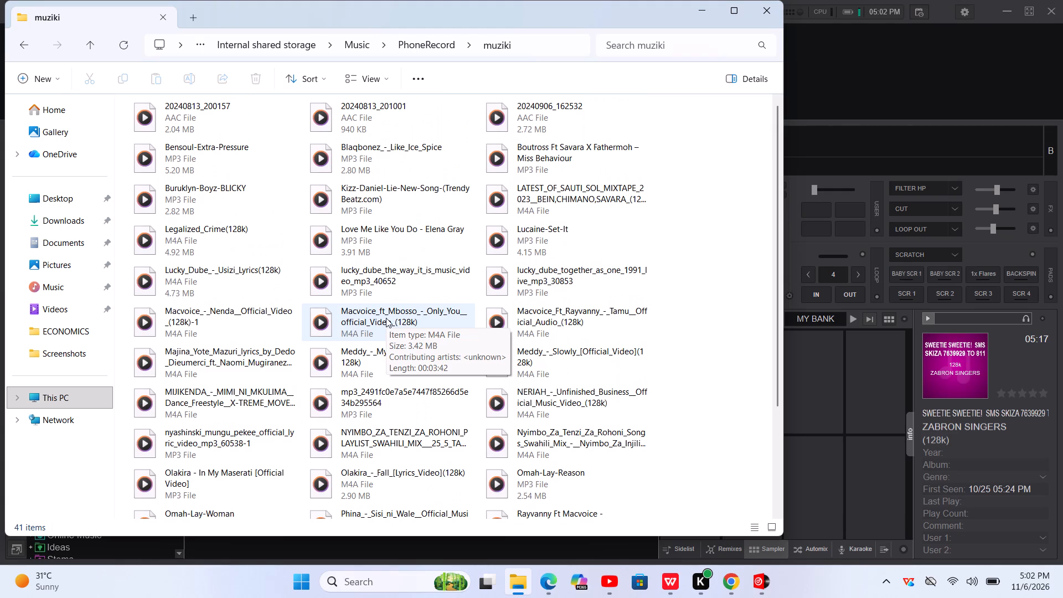
{"action": "scroll", "coordinate": [386, 318], "scroll_direction": "down", "scroll_amount": 2}
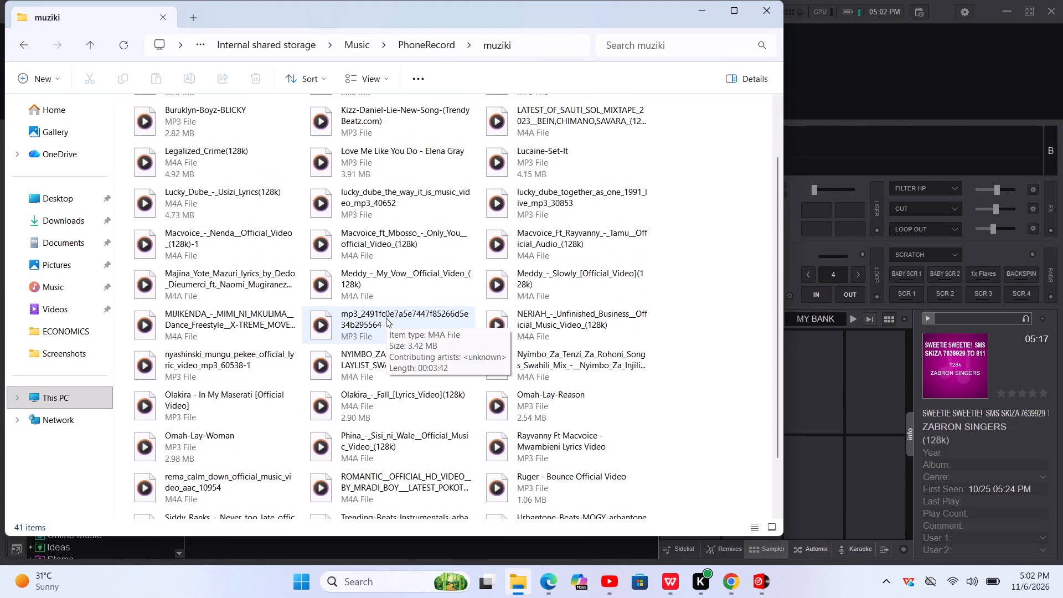
{"action": "scroll", "coordinate": [386, 318], "scroll_direction": "down", "scroll_amount": 2}
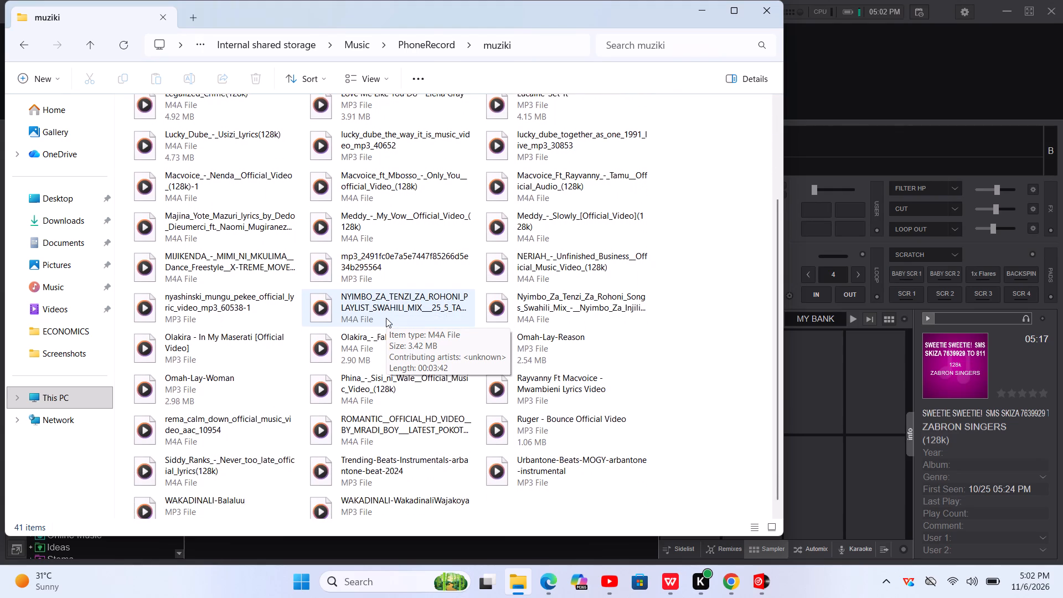
{"action": "scroll", "coordinate": [386, 318], "scroll_direction": "down", "scroll_amount": 4}
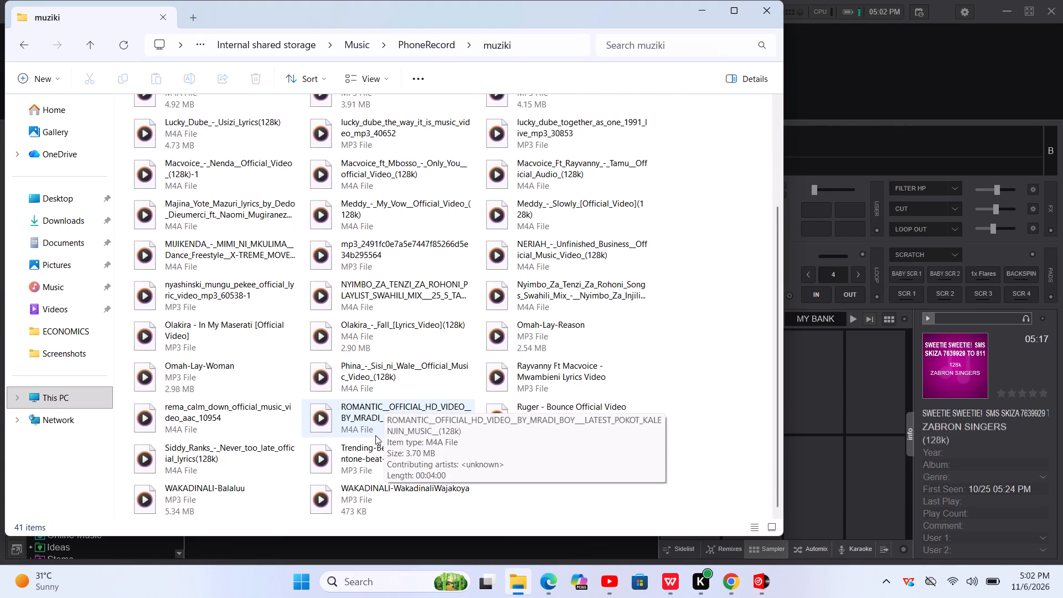
Copy the WAKADINALI-WakadinaliWajakoya track from the phone's muziki folder into the PC's Music folder and return to muziki.
{"action": "right_click", "coordinate": [365, 486]}
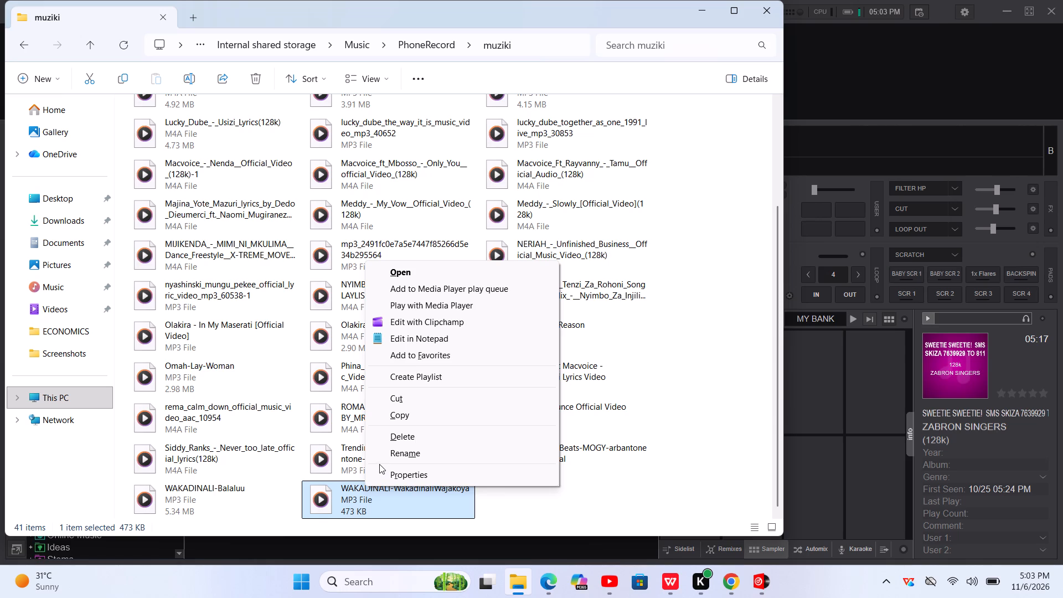
{"action": "left_click", "coordinate": [420, 411]}
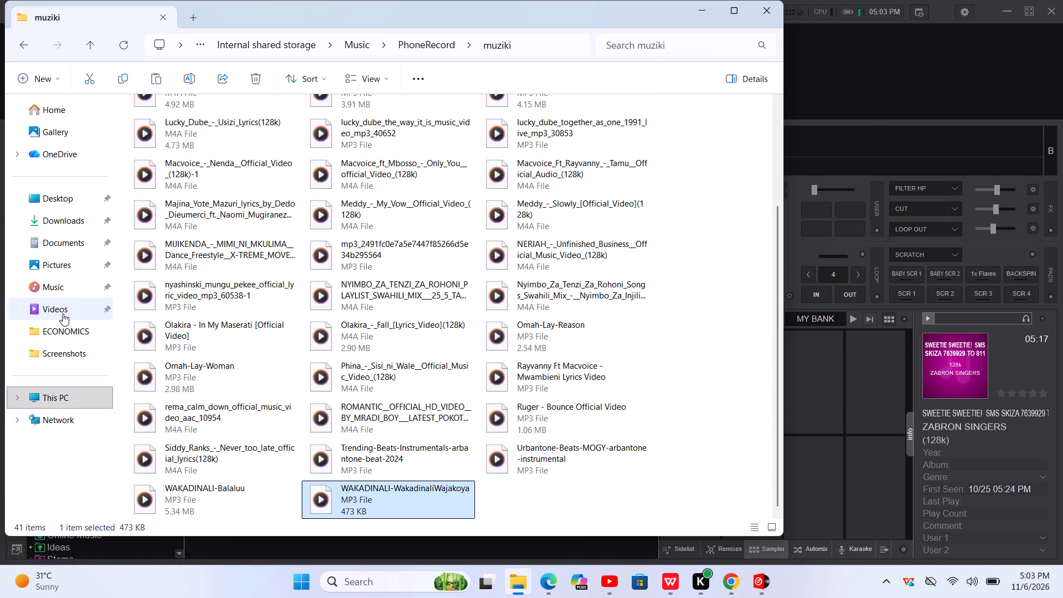
{"action": "left_click", "coordinate": [64, 288]}
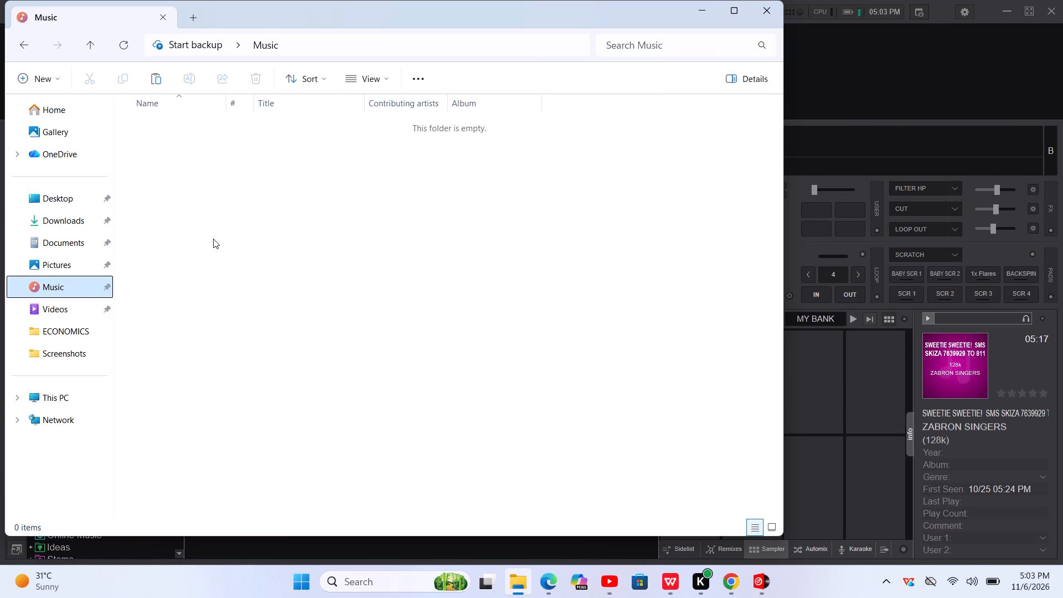
{"action": "right_click", "coordinate": [214, 238]}
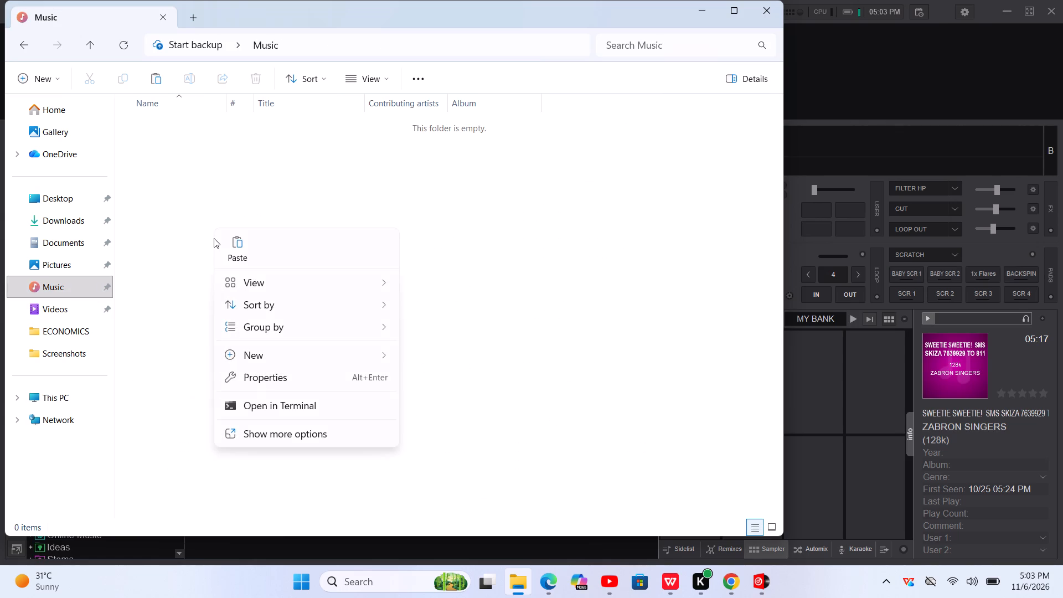
{"action": "left_click", "coordinate": [240, 250]}
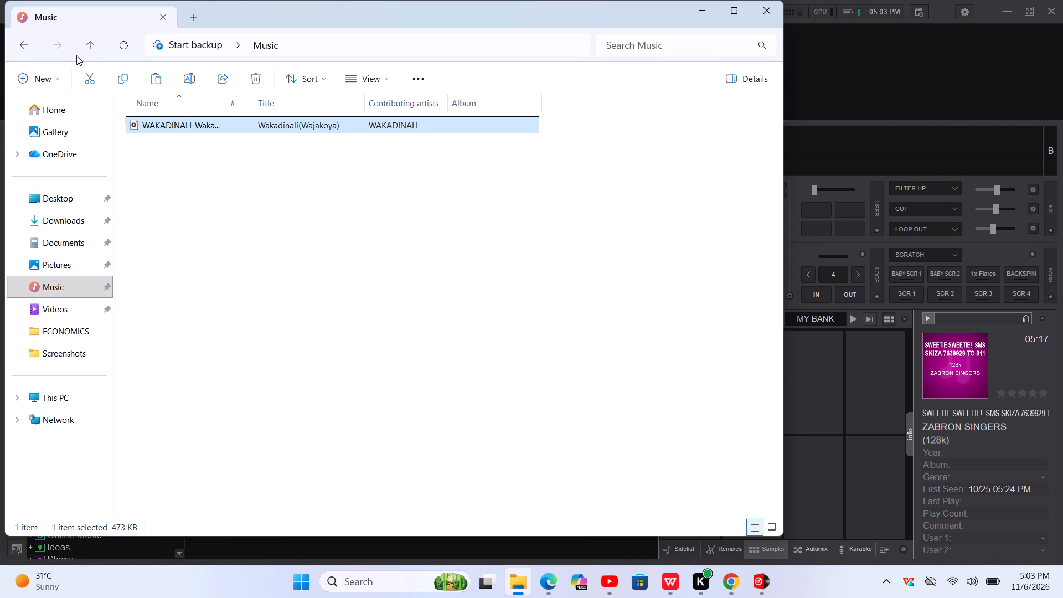
{"action": "left_click", "coordinate": [22, 51]}
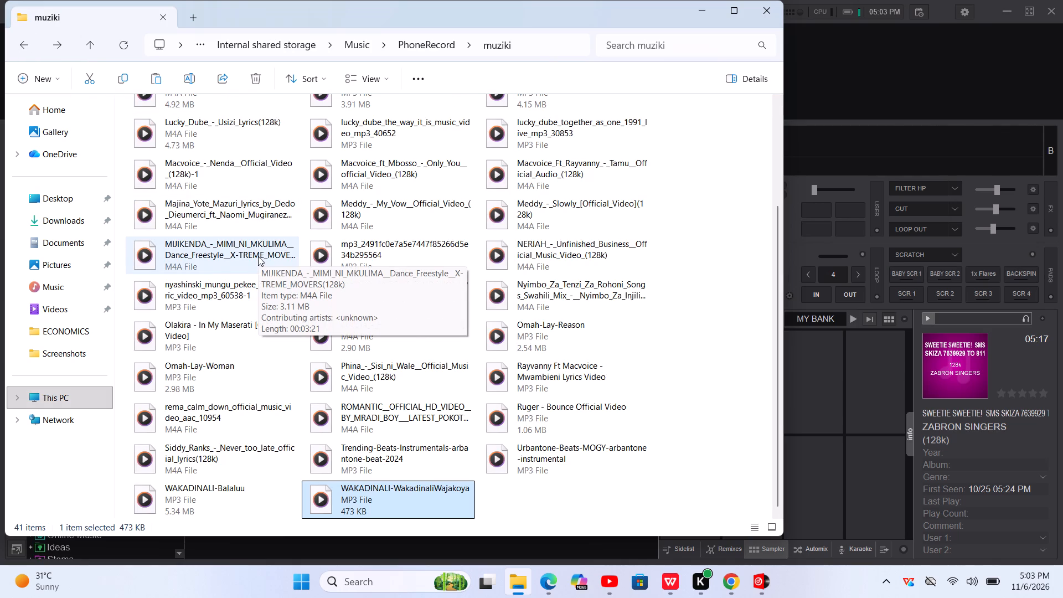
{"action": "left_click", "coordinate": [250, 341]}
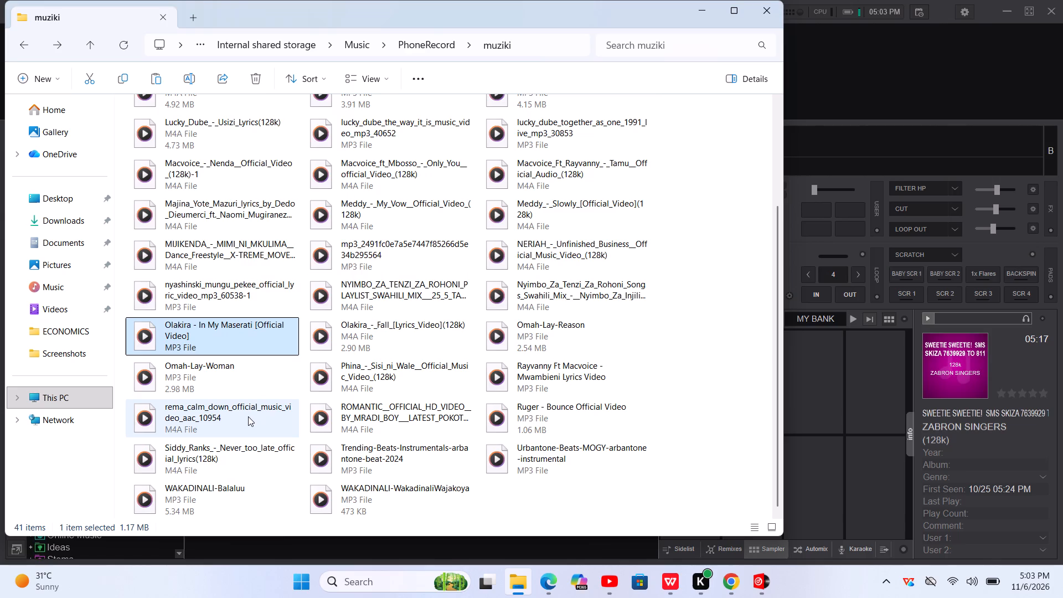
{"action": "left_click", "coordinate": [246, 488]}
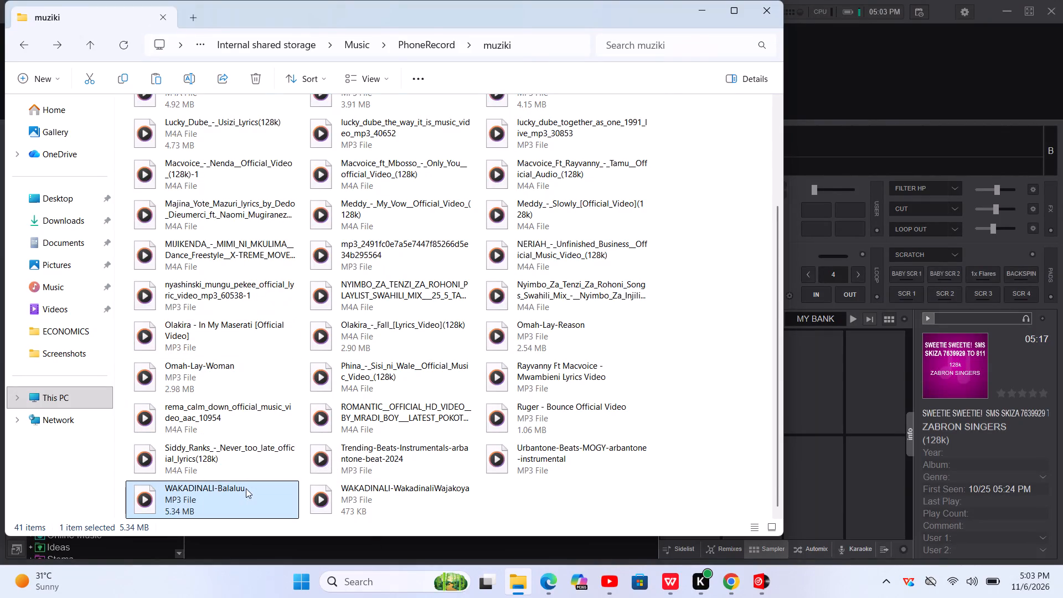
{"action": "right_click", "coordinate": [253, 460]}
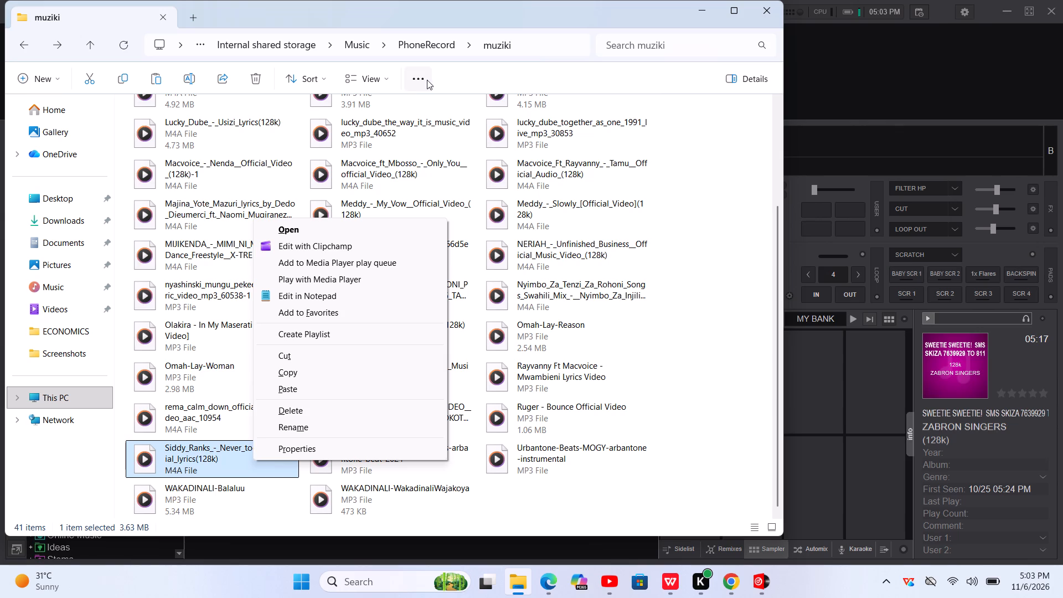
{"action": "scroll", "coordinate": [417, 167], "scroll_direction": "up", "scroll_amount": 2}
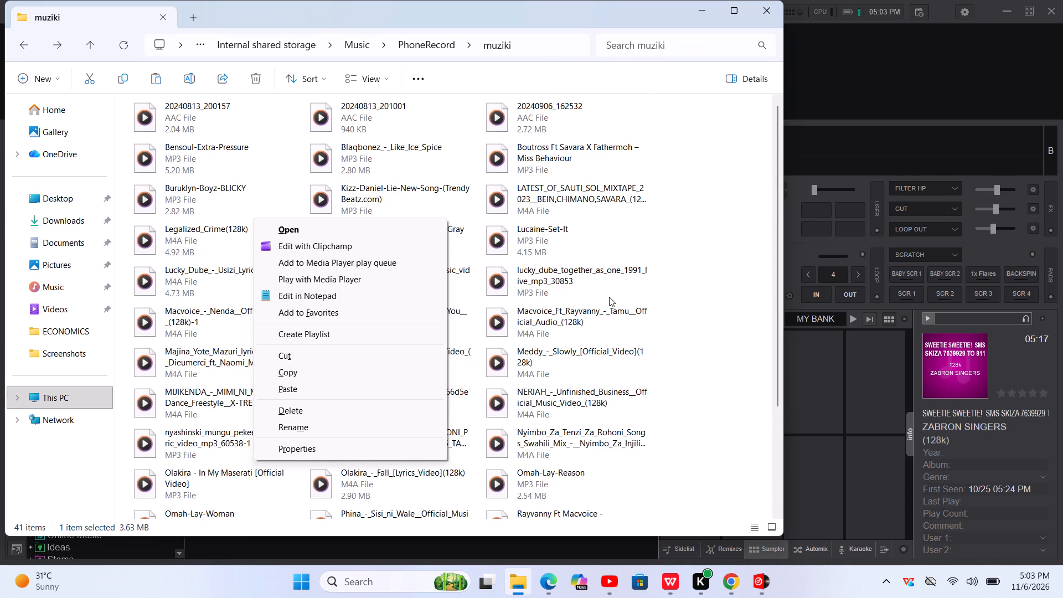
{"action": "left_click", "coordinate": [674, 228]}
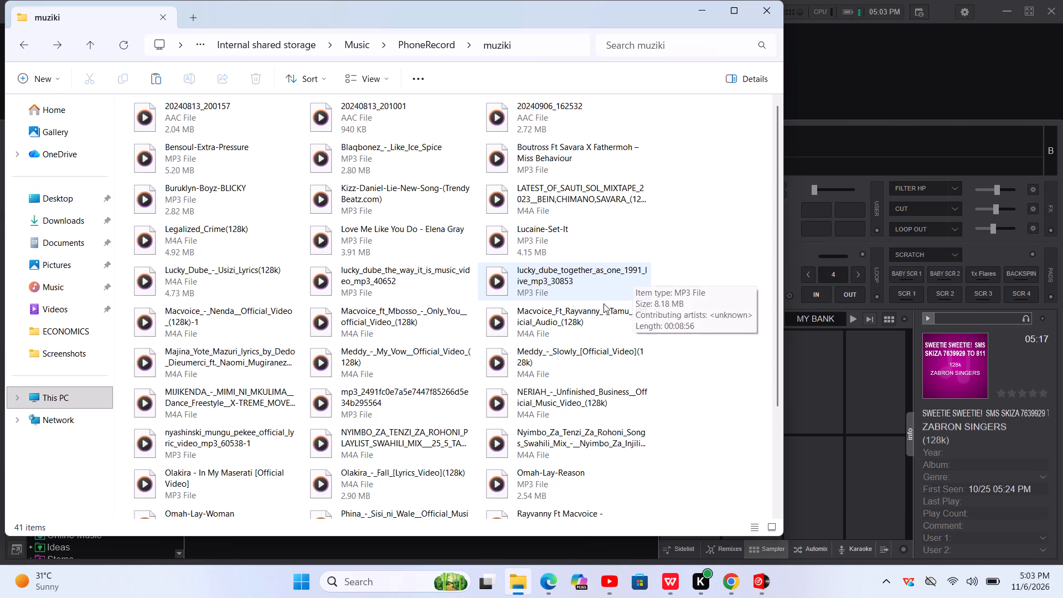
Copy the Omah-Lay-Reason track from the phone's muziki folder into the PC's Music folder and go back to muziki.
{"action": "right_click", "coordinate": [581, 472]}
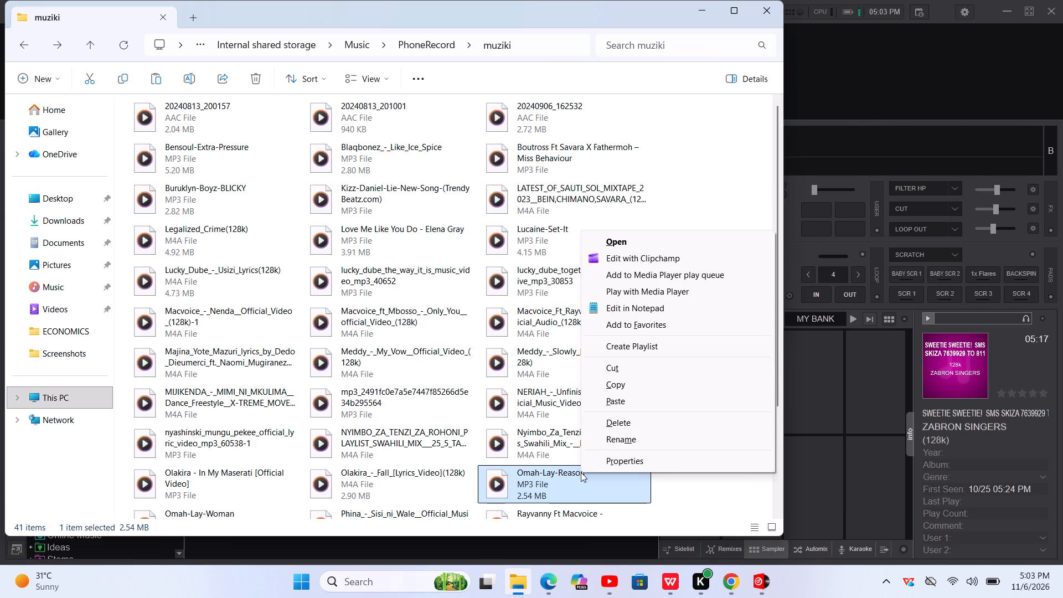
{"action": "left_click", "coordinate": [621, 390]}
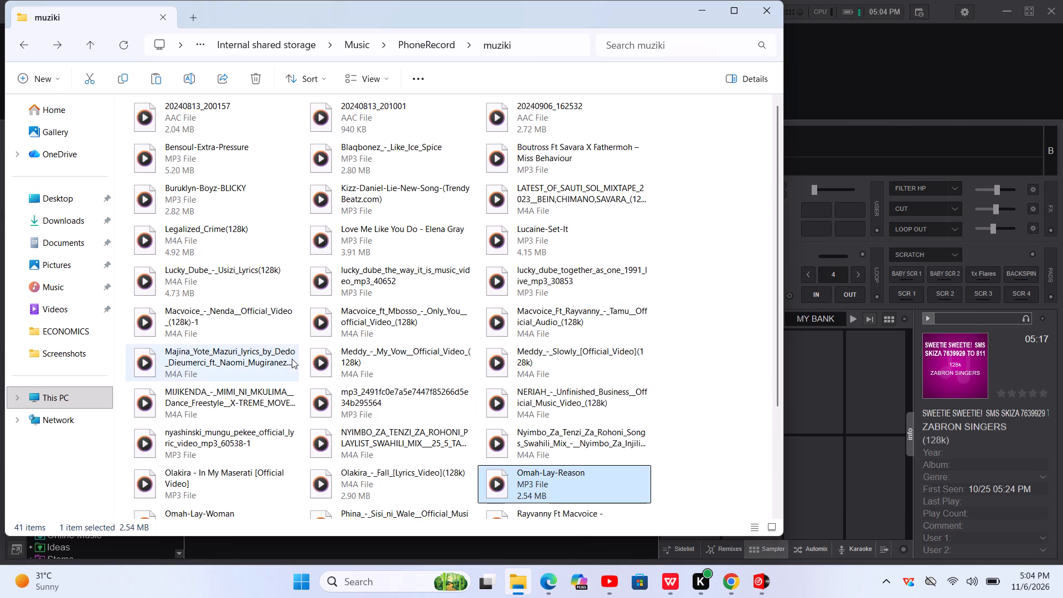
{"action": "left_click", "coordinate": [60, 283]}
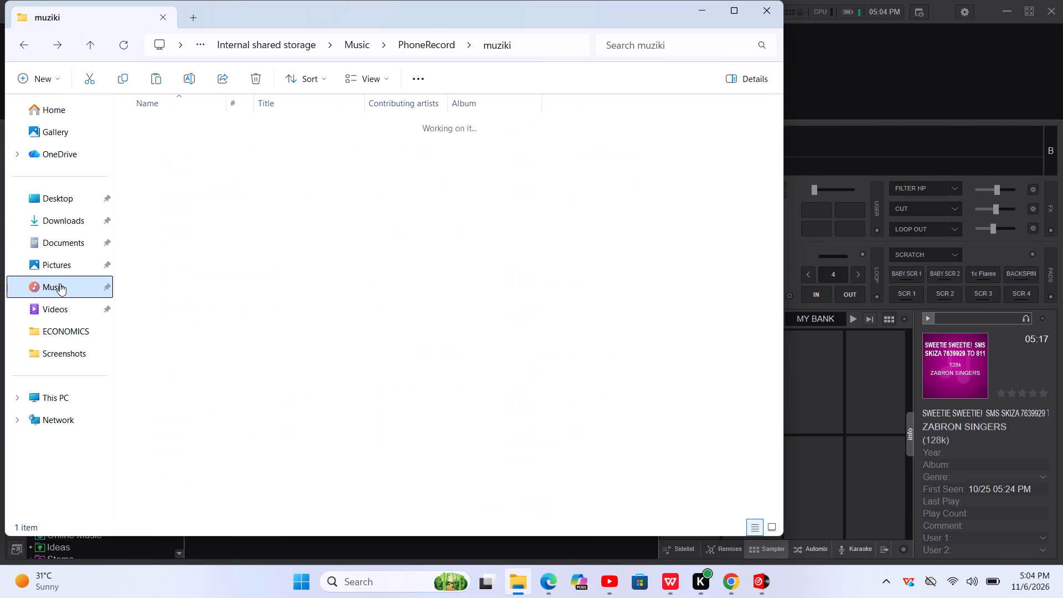
{"action": "right_click", "coordinate": [183, 233]}
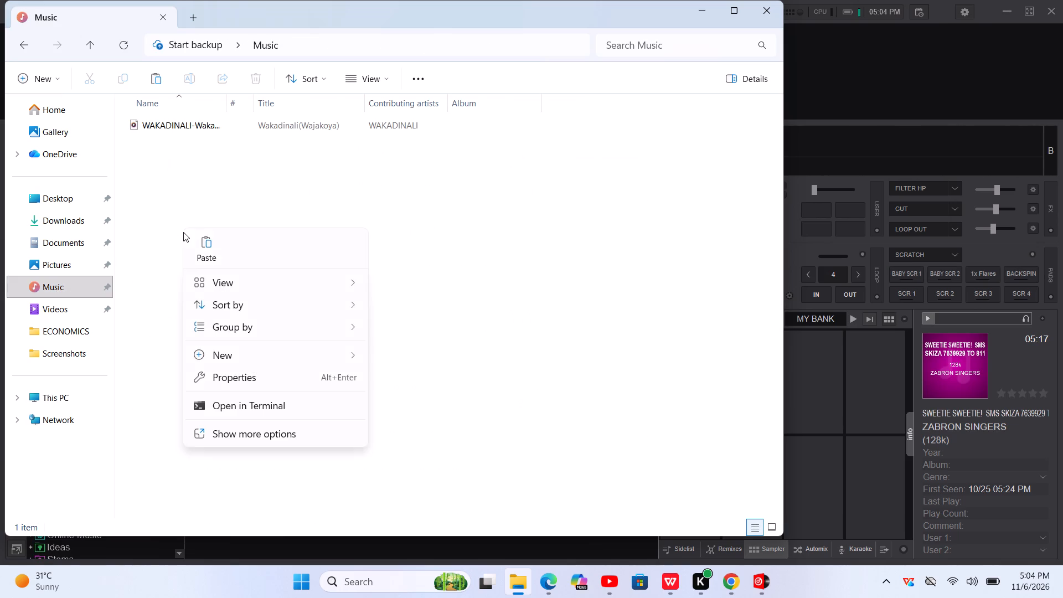
{"action": "left_click", "coordinate": [214, 251]}
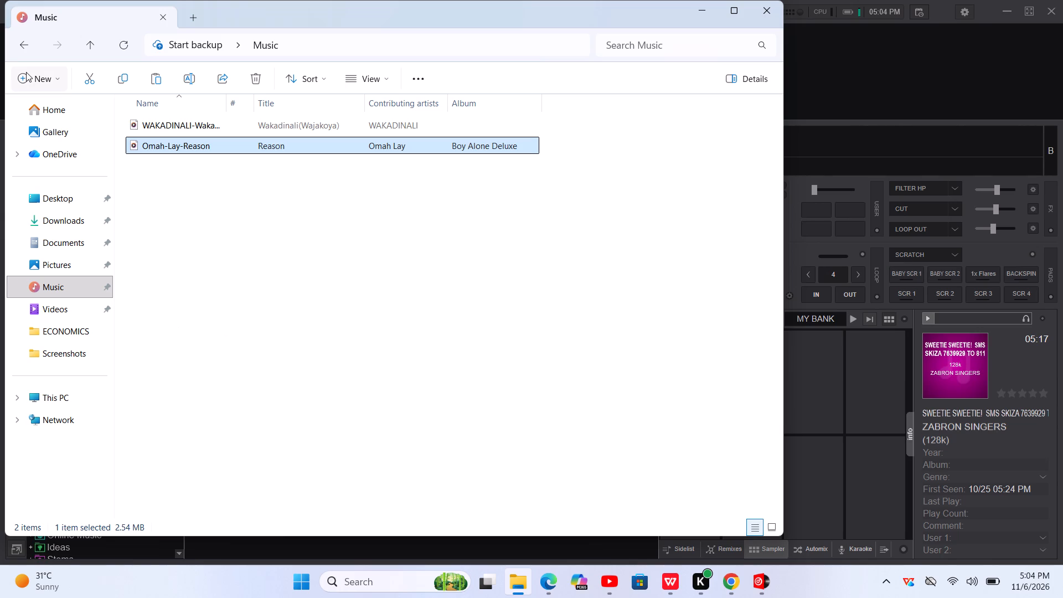
{"action": "left_click", "coordinate": [23, 53]}
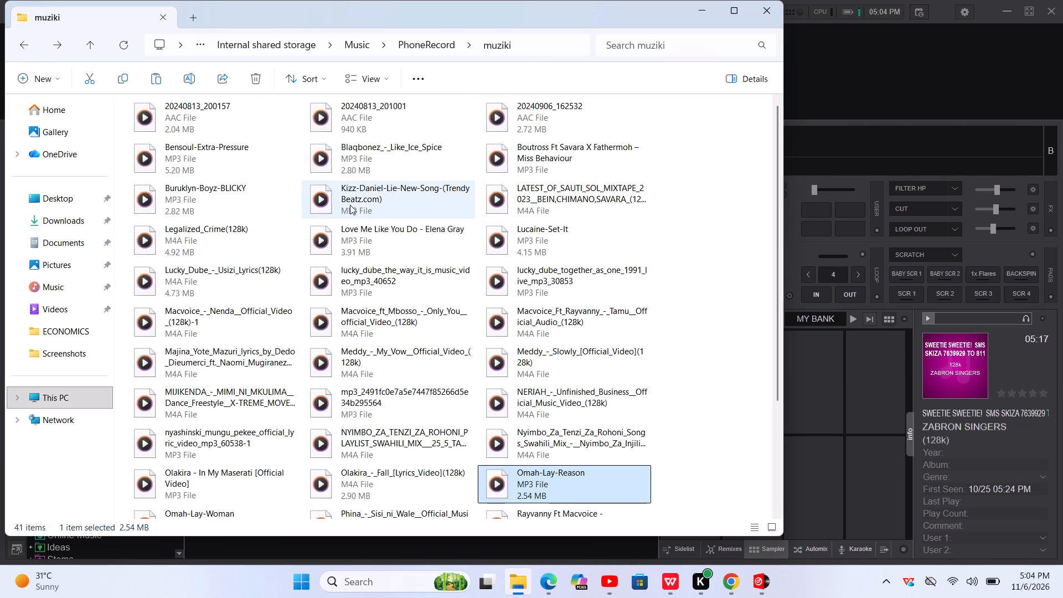
Copy the whole muziki folder from the phone's Music > PhoneRecord folder into the PC's Music folder.
{"action": "scroll", "coordinate": [349, 204], "scroll_direction": "down", "scroll_amount": 1}
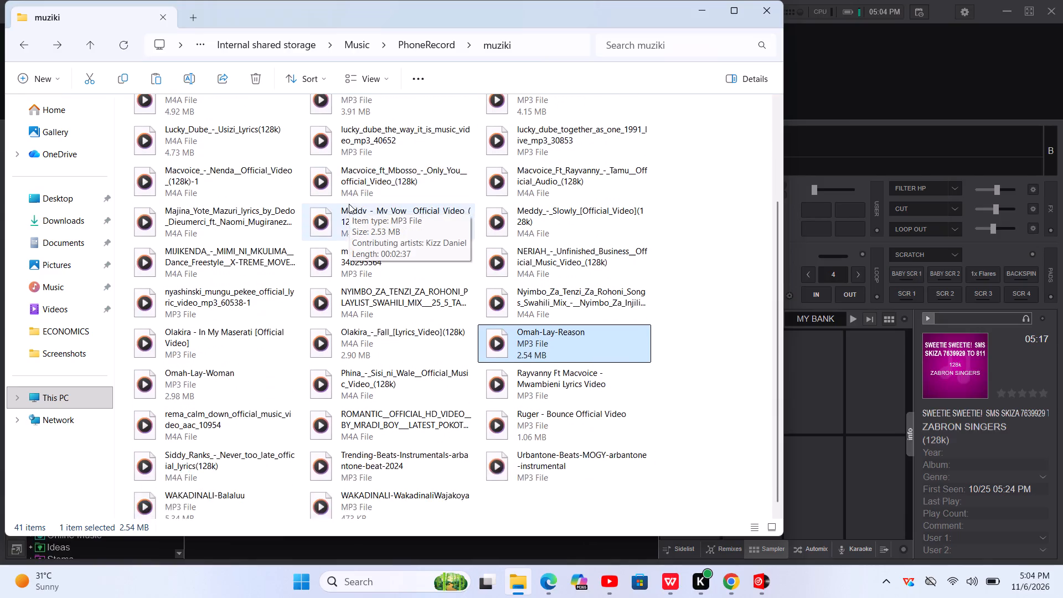
{"action": "scroll", "coordinate": [349, 204], "scroll_direction": "down", "scroll_amount": 1}
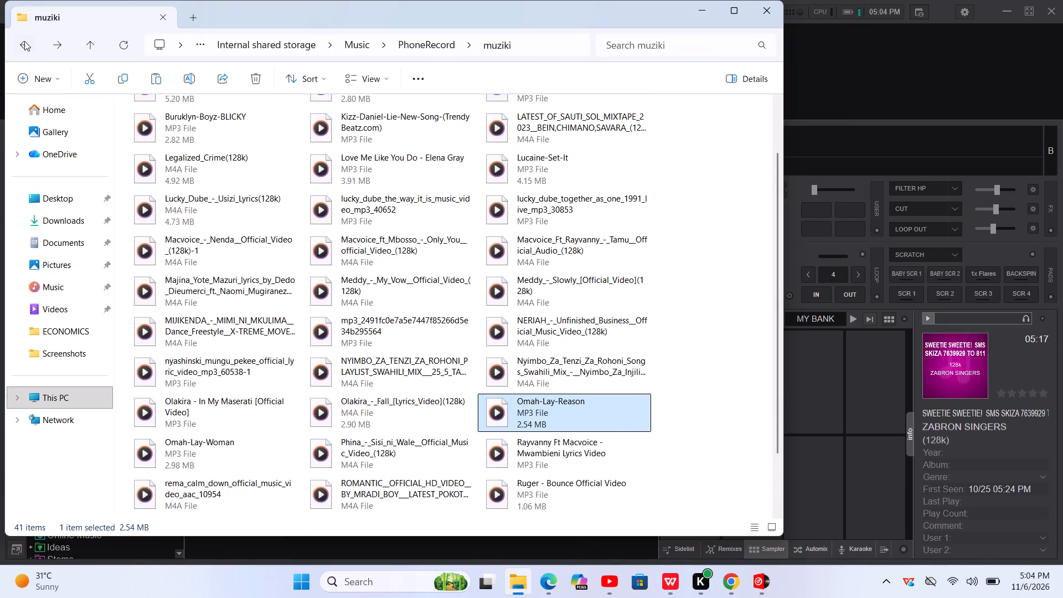
{"action": "left_click", "coordinate": [24, 41]}
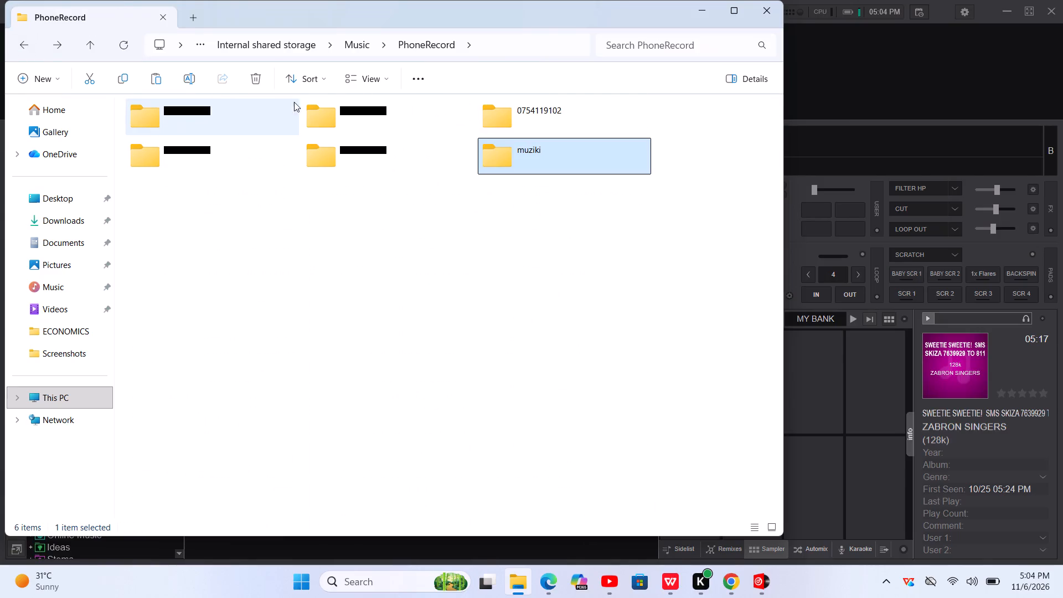
{"action": "right_click", "coordinate": [526, 163]}
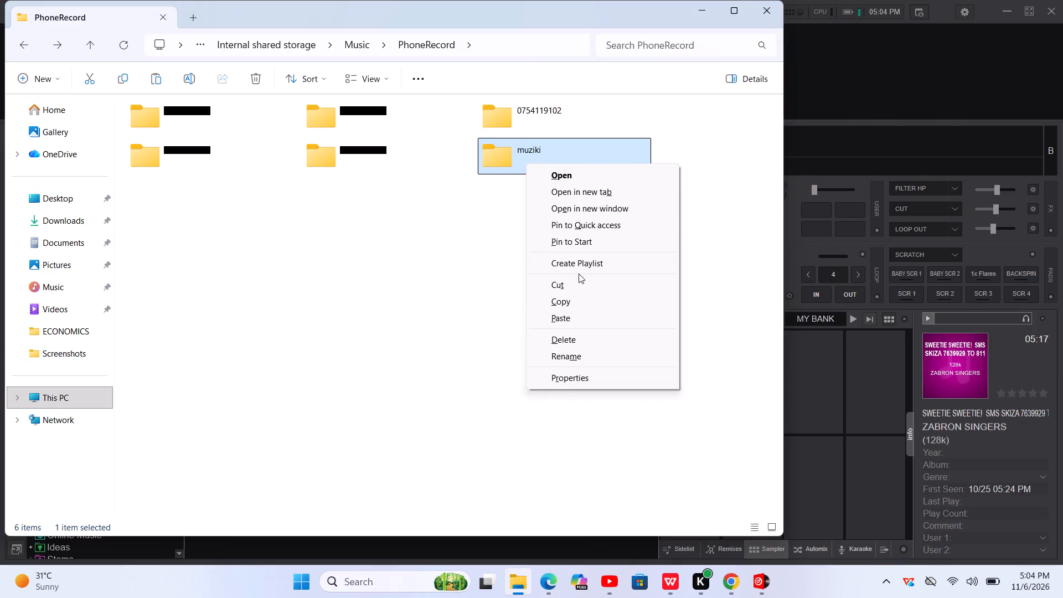
{"action": "left_click", "coordinate": [579, 303]}
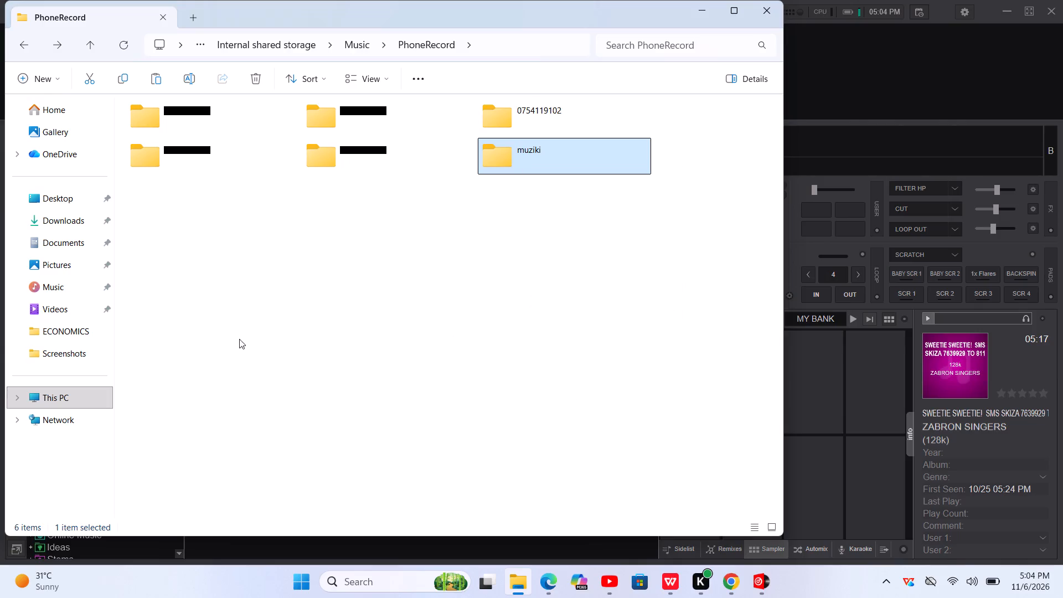
{"action": "left_click", "coordinate": [77, 283]}
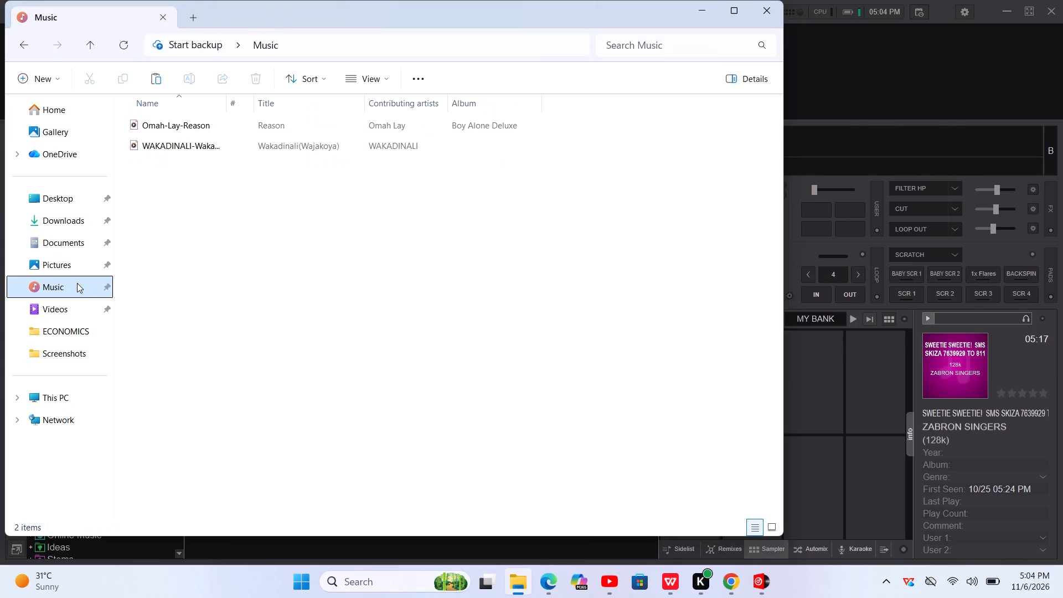
{"action": "right_click", "coordinate": [77, 283]}
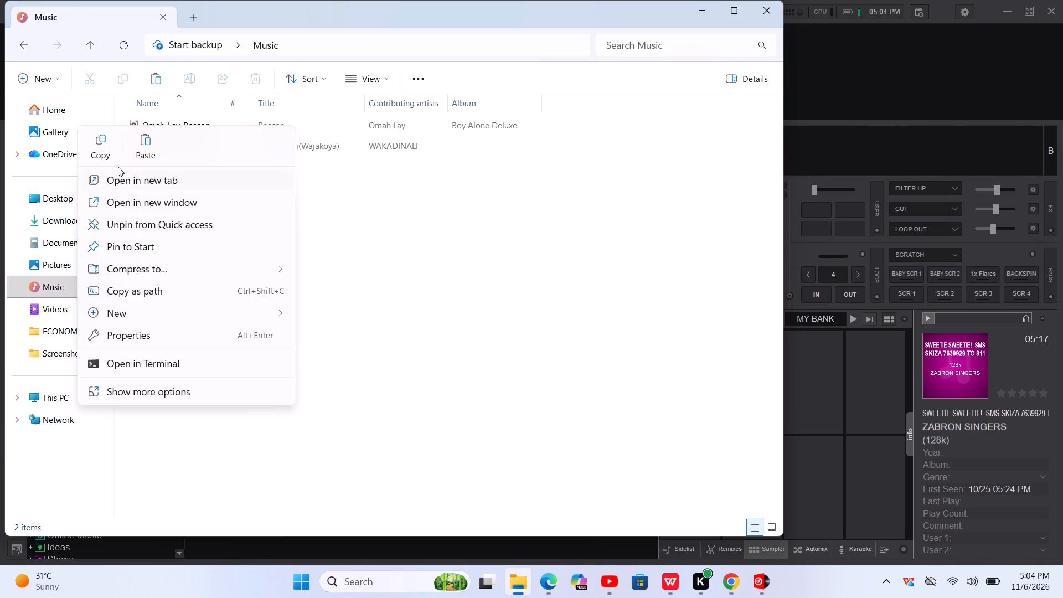
{"action": "left_click", "coordinate": [139, 152]}
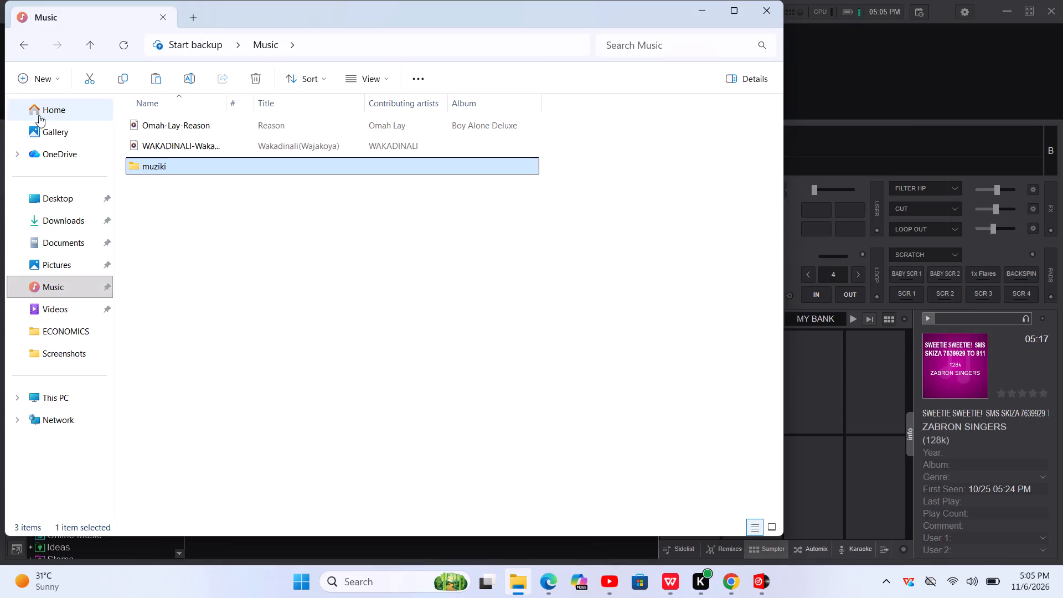
Check two of the other subfolders in the phone's PhoneRecord folder and go back up to the phone's Music folder.
{"action": "left_click", "coordinate": [16, 50]}
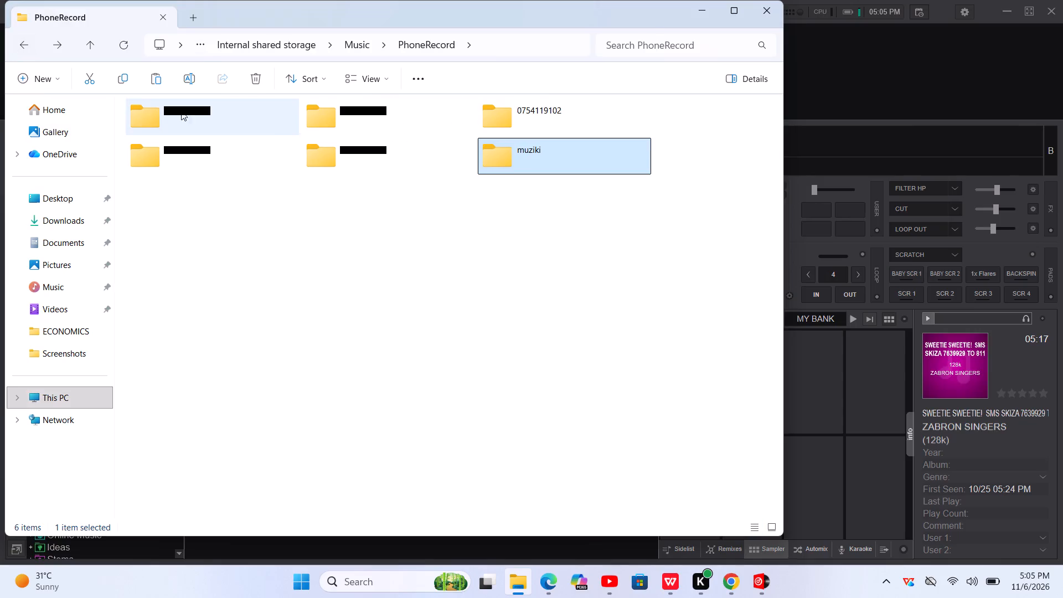
{"action": "left_click", "coordinate": [328, 117]}
{"action": "double_click", "coordinate": [328, 117]}
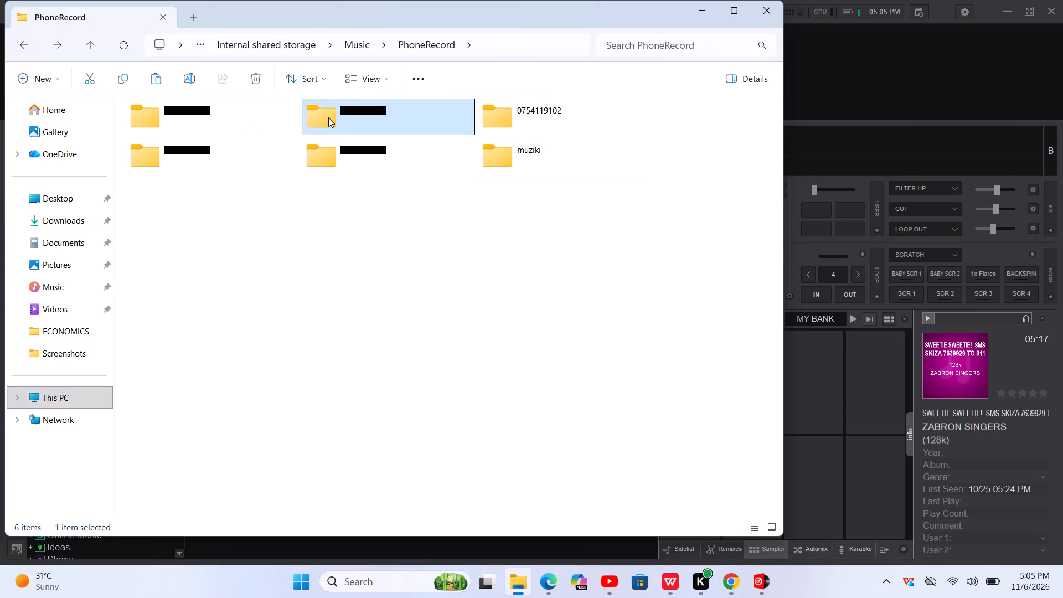
{"action": "left_click", "coordinate": [27, 46]}
{"action": "double_click", "coordinate": [371, 143]}
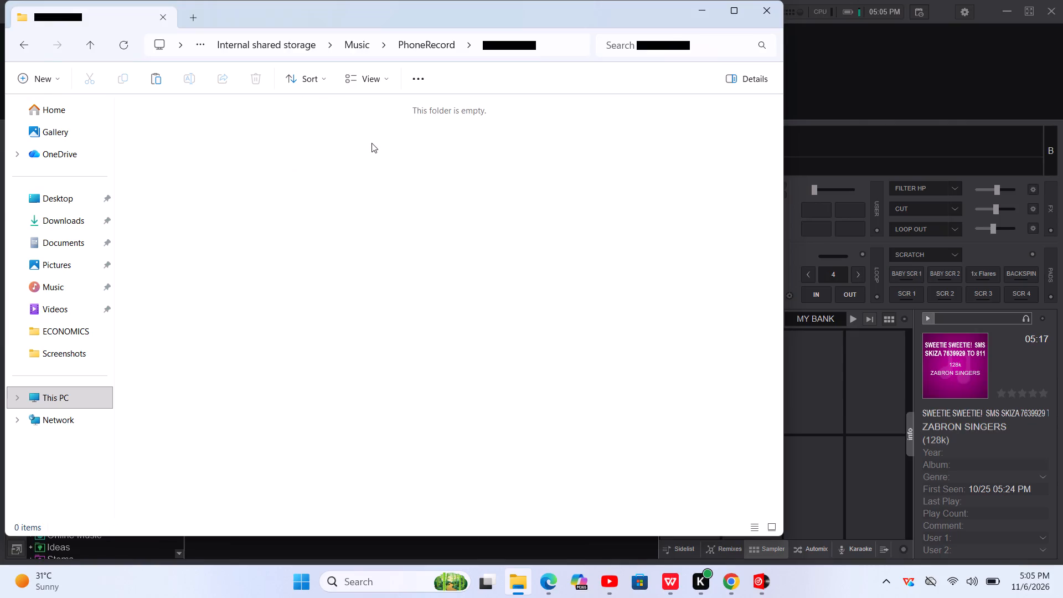
{"action": "left_click", "coordinate": [20, 41]}
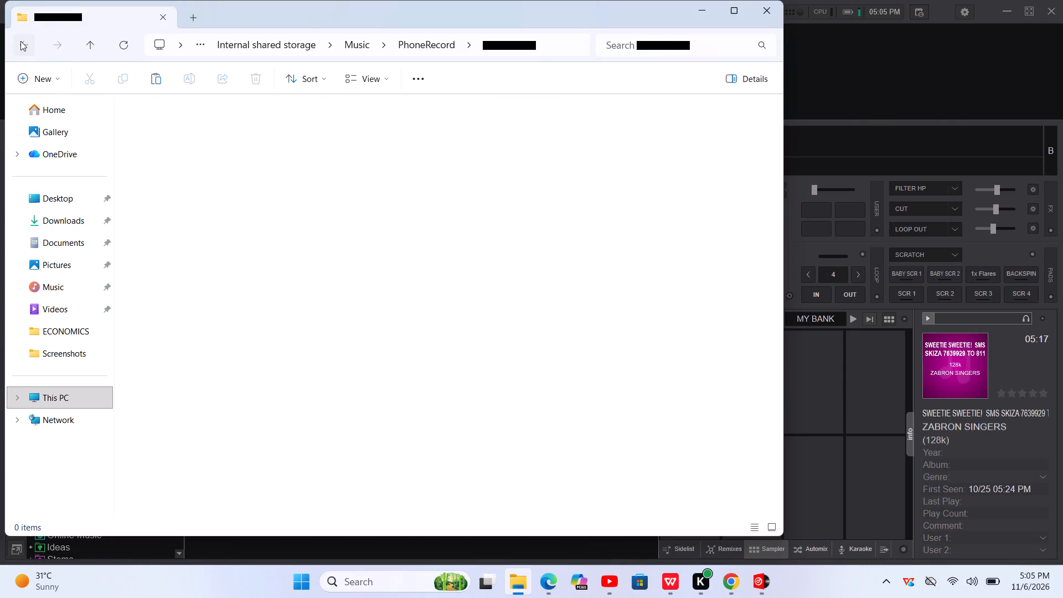
{"action": "left_click", "coordinate": [20, 41]}
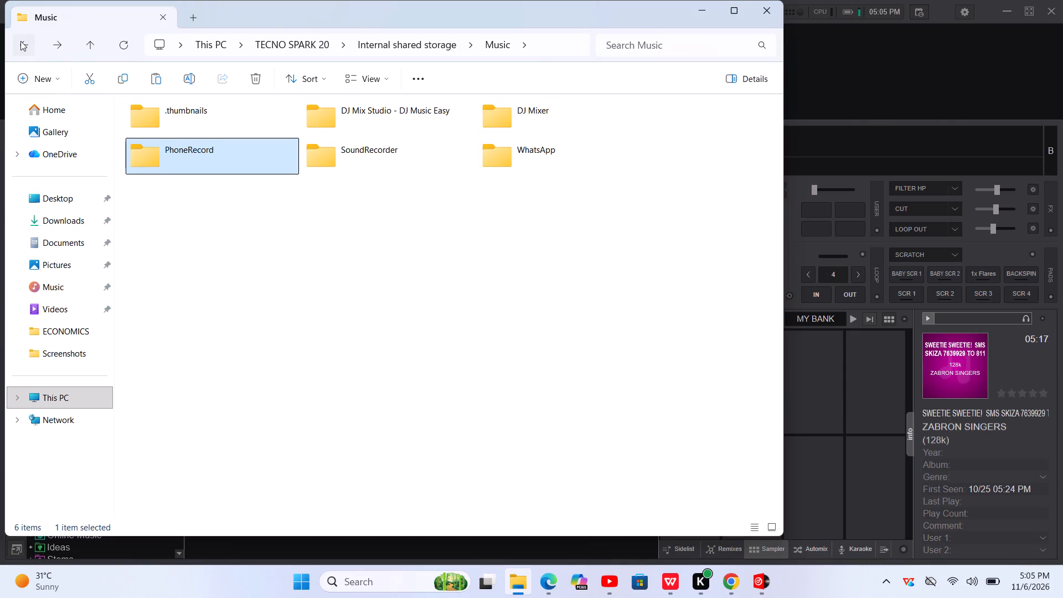
Look through the files in the .thumbnails folder inside the phone's Music folder and return to Music.
{"action": "double_click", "coordinate": [204, 101]}
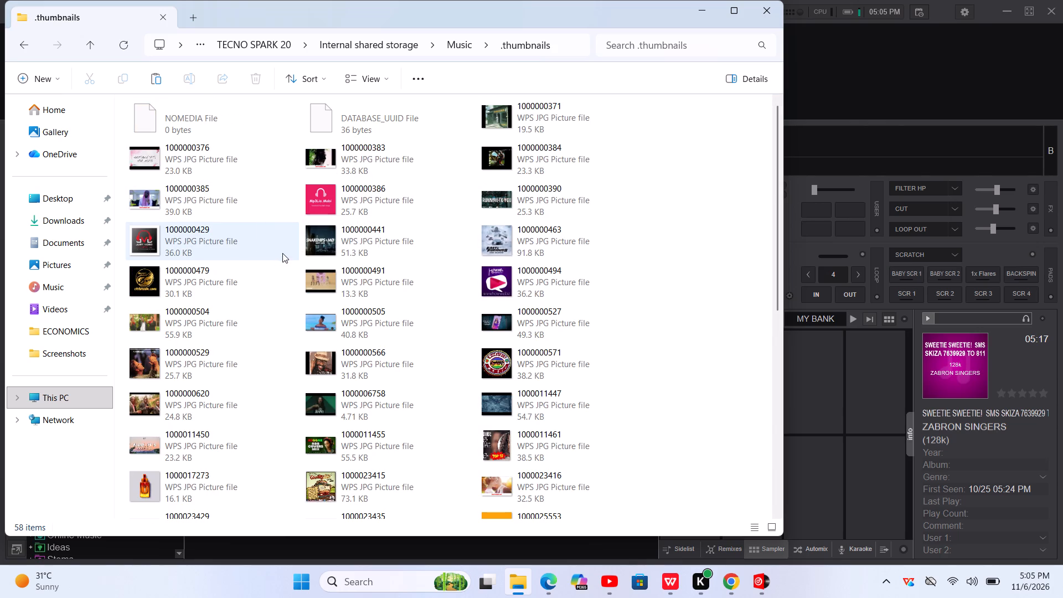
{"action": "scroll", "coordinate": [285, 262], "scroll_direction": "down", "scroll_amount": 4}
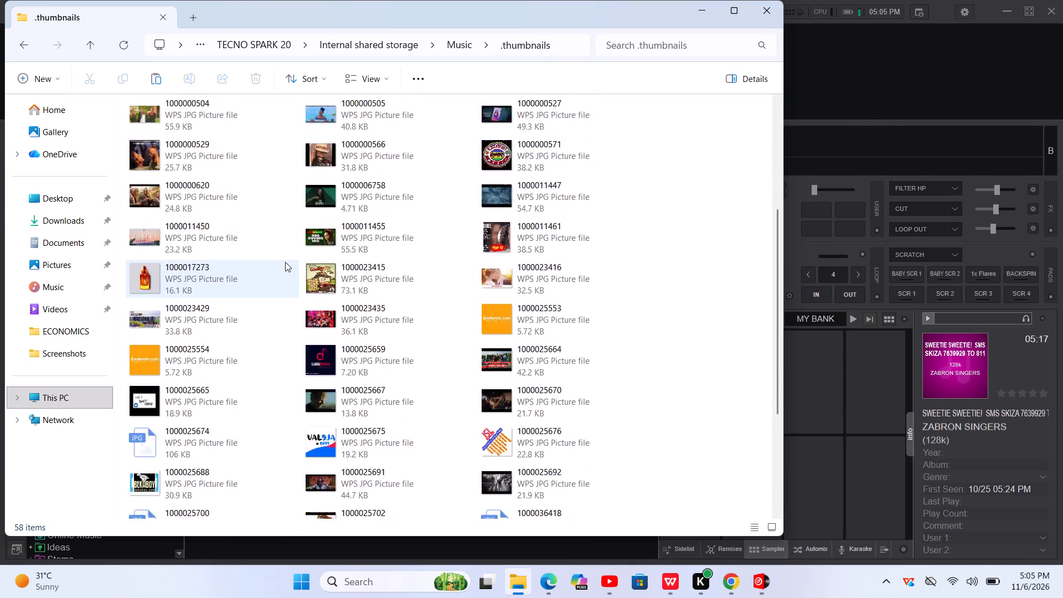
{"action": "scroll", "coordinate": [285, 262], "scroll_direction": "down", "scroll_amount": 4}
{"action": "scroll", "coordinate": [285, 262], "scroll_direction": "up", "scroll_amount": 1}
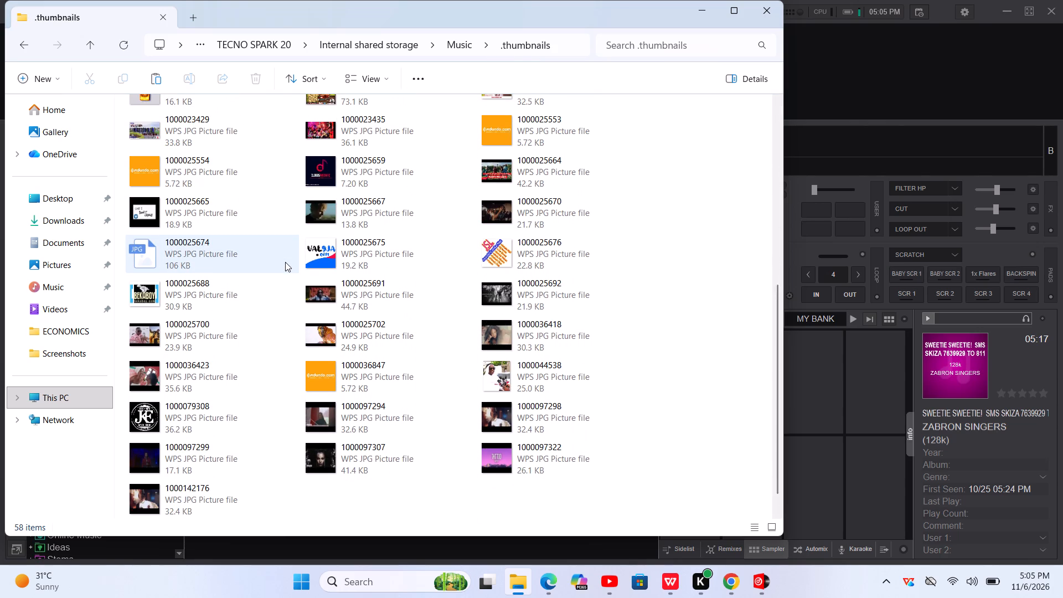
{"action": "scroll", "coordinate": [285, 262], "scroll_direction": "up", "scroll_amount": 2}
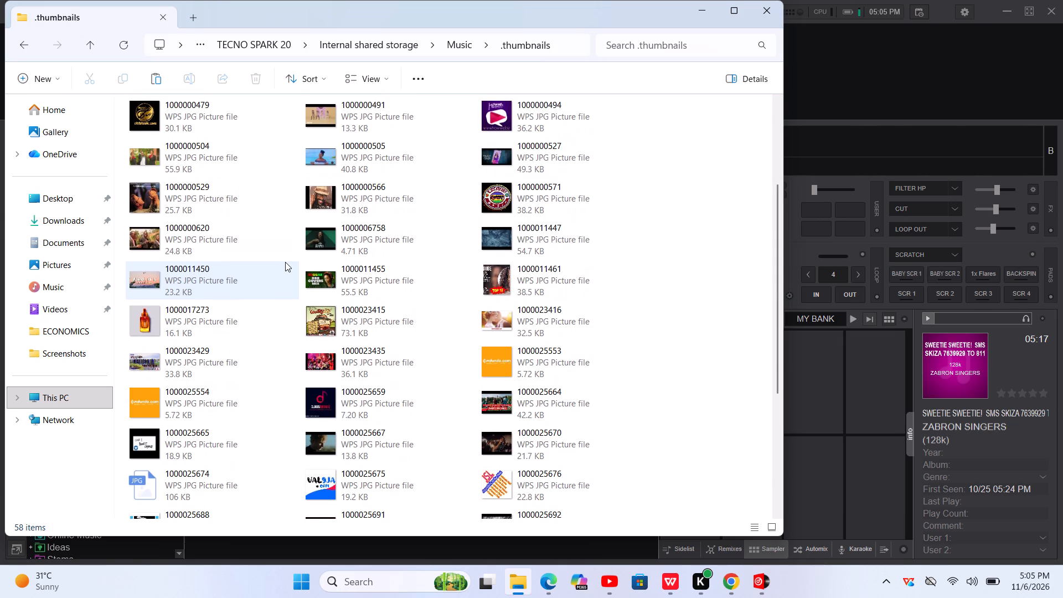
{"action": "scroll", "coordinate": [285, 262], "scroll_direction": "up", "scroll_amount": 3}
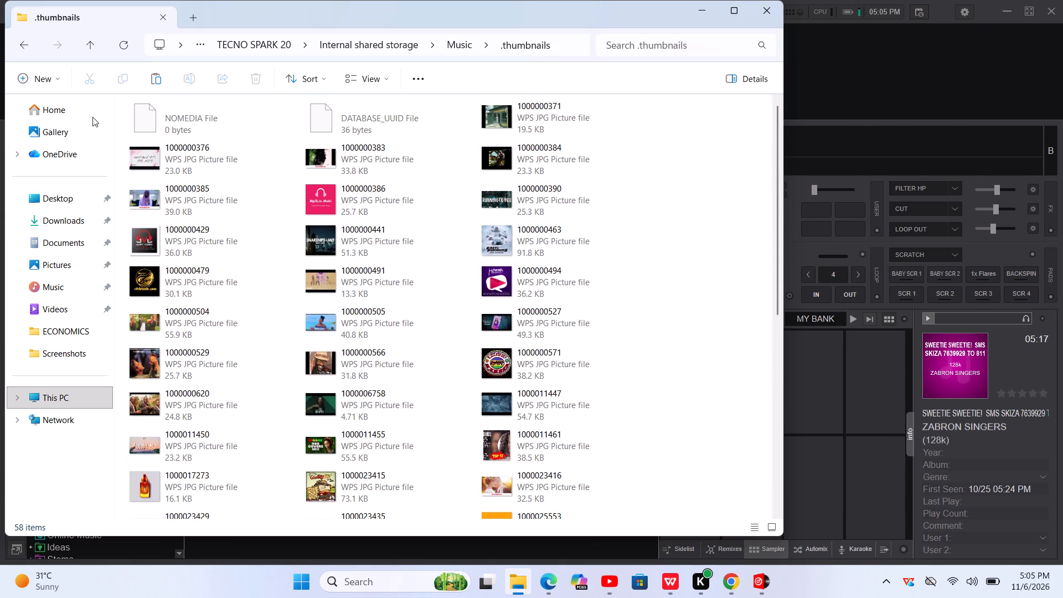
{"action": "left_click", "coordinate": [23, 44]}
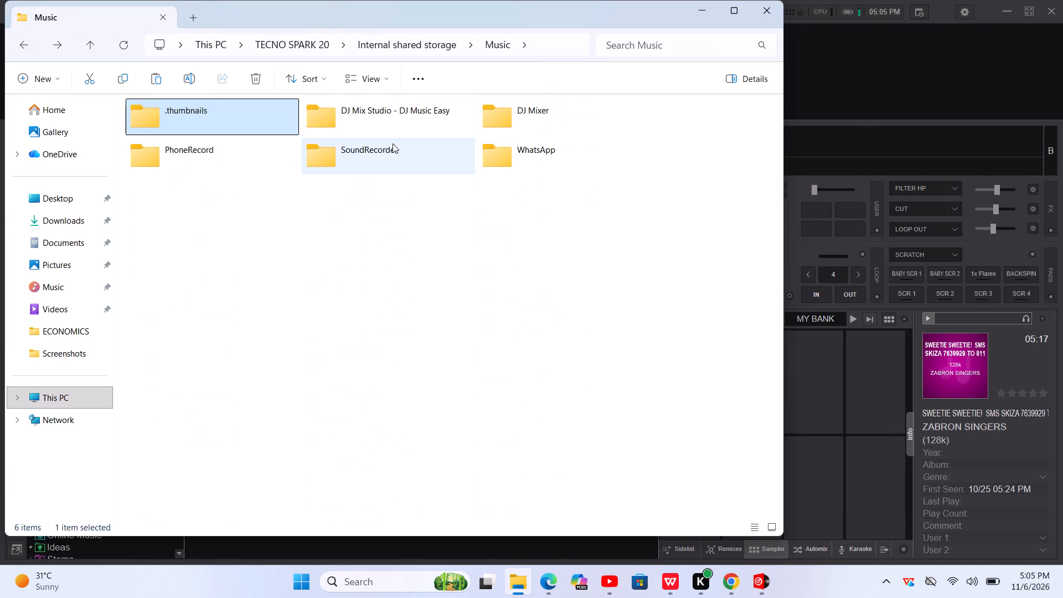
Open the 20250130_093331 recording in the phone's Music > SoundRecorder folder to play it.
{"action": "double_click", "coordinate": [391, 153]}
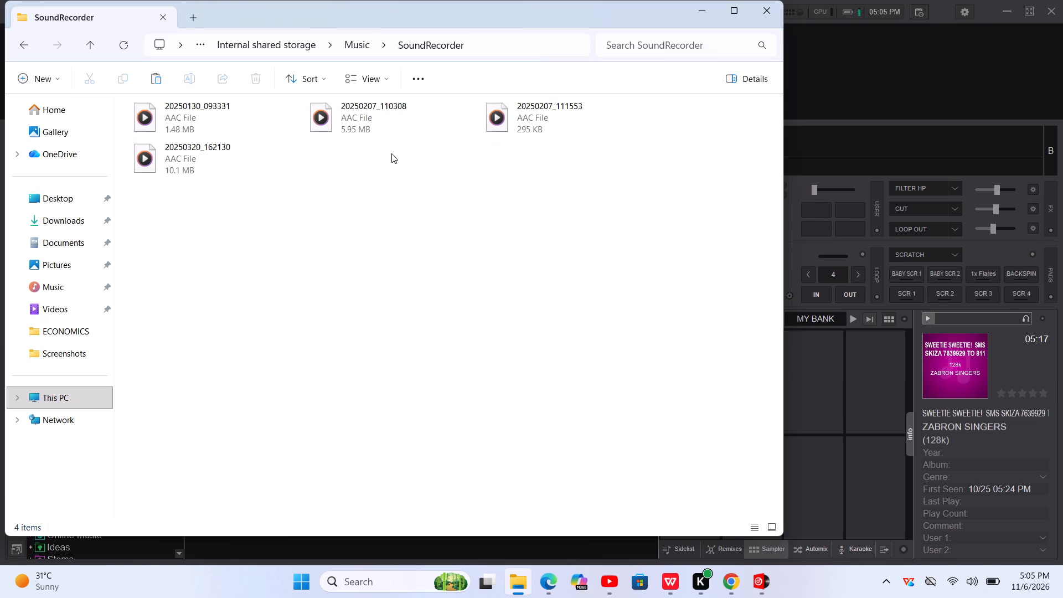
{"action": "left_click", "coordinate": [227, 117]}
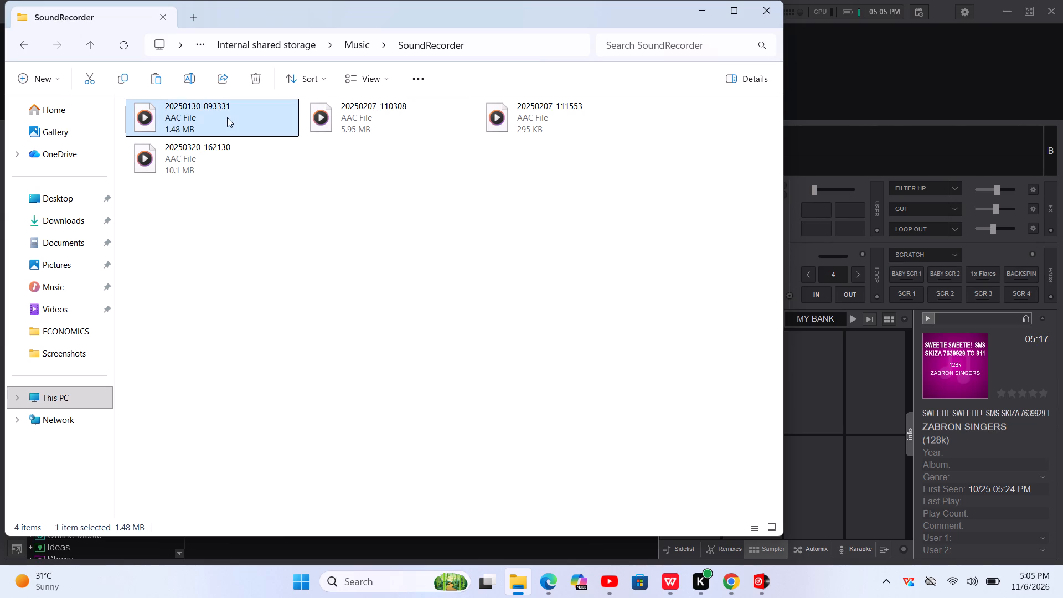
{"action": "left_click", "coordinate": [227, 117]}
{"action": "left_click", "coordinate": [141, 112]}
{"action": "double_click", "coordinate": [203, 122]}
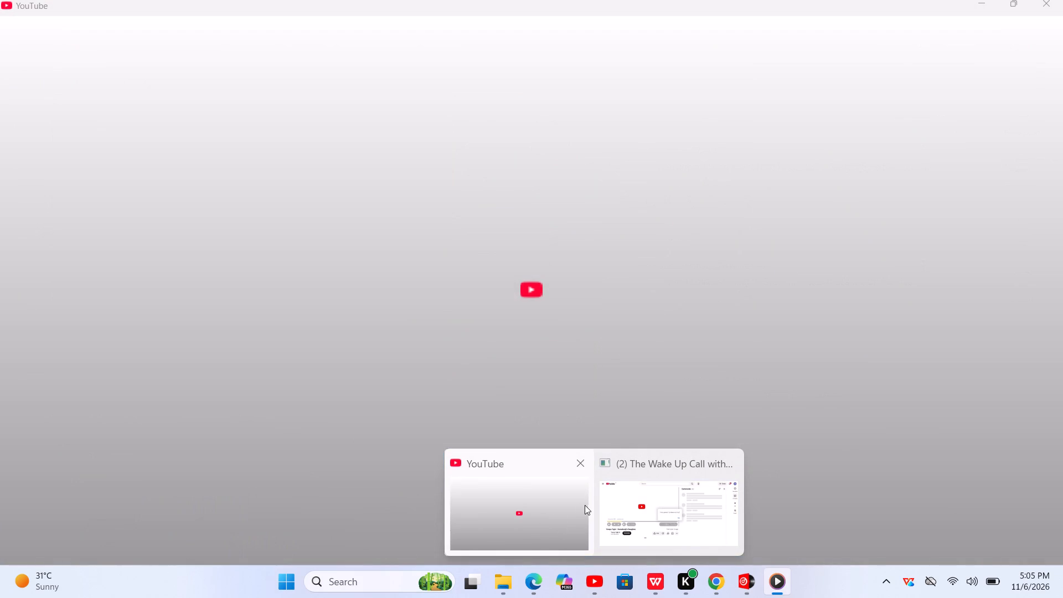
Switch to the YouTube video The Wake Up Call with Grauchi #36 Stronger in Edge and pause it.
{"action": "left_click", "coordinate": [649, 501]}
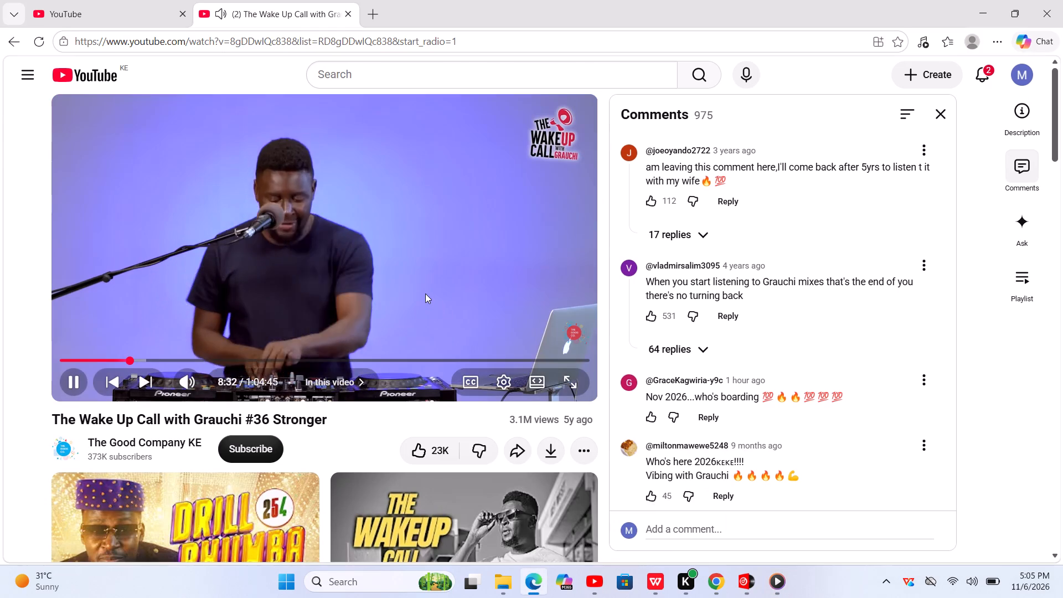
{"action": "left_click", "coordinate": [425, 293]}
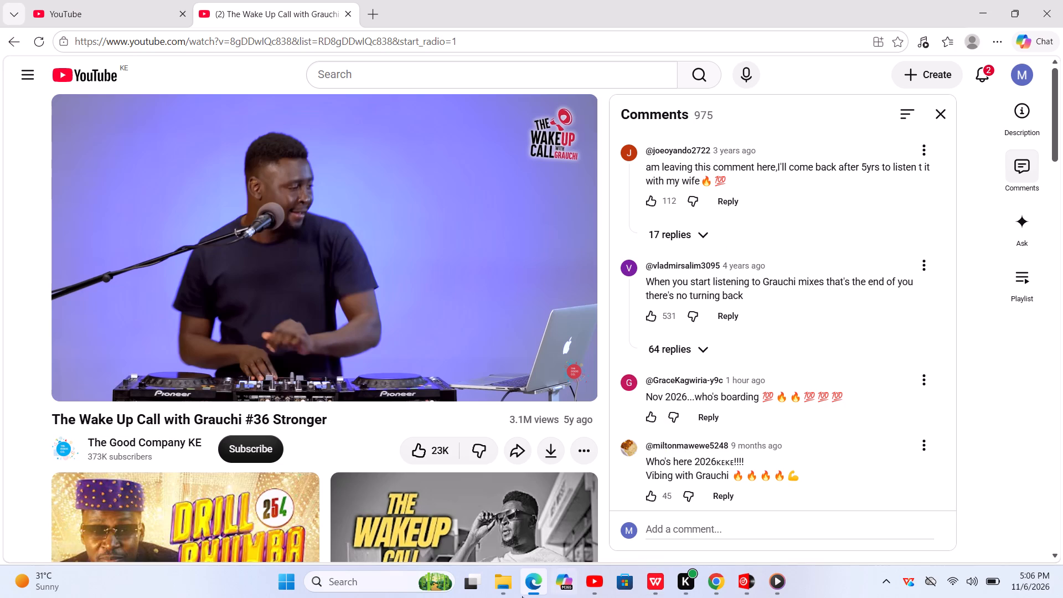
Return to the 20250130_093331 recording in Media Player, pause its playback and close the player.
{"action": "left_click", "coordinate": [500, 538]}
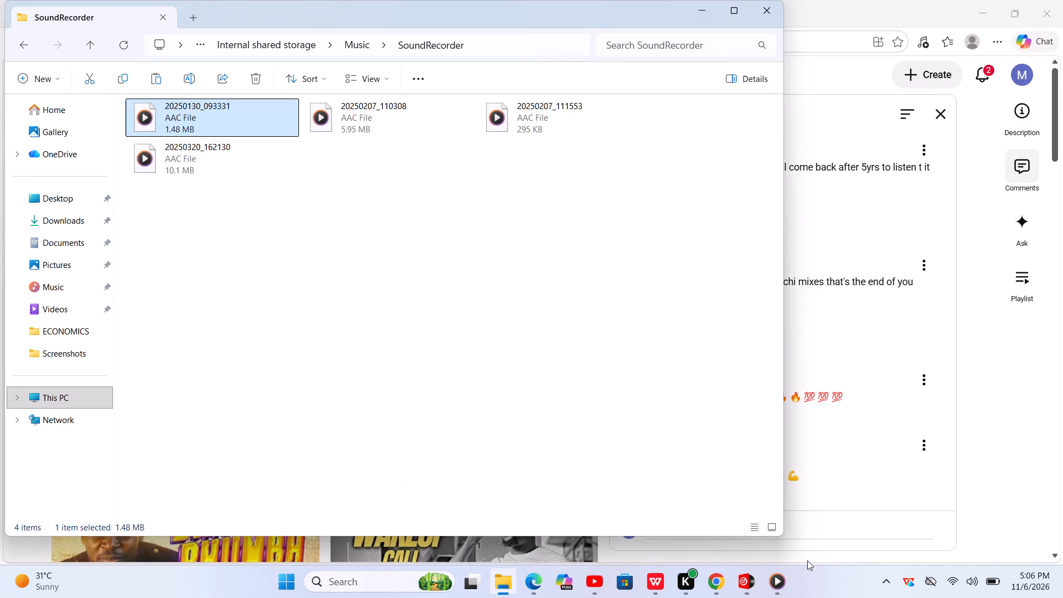
{"action": "left_click", "coordinate": [783, 488]}
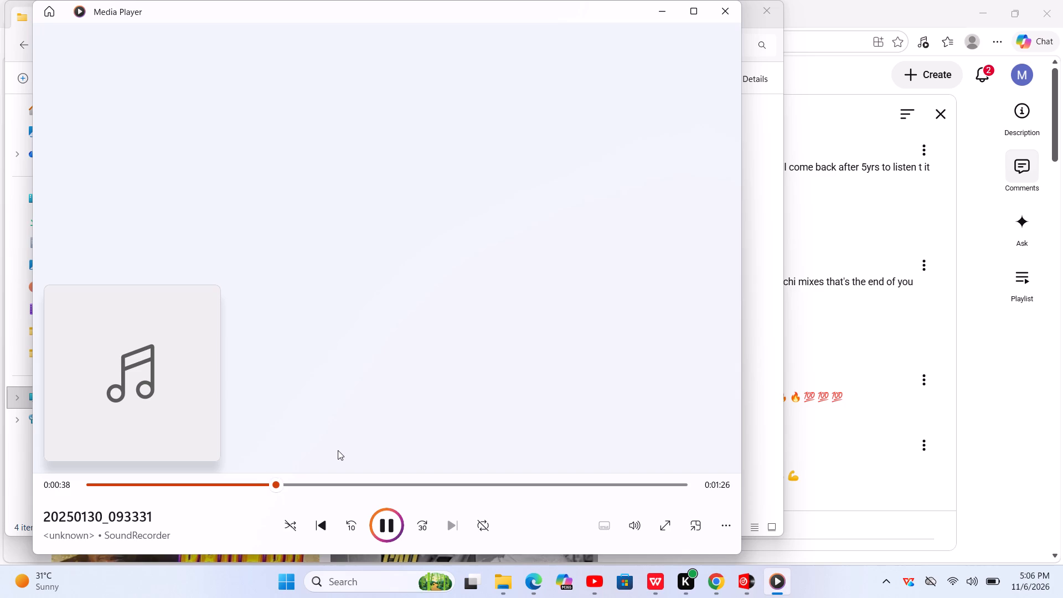
{"action": "left_click", "coordinate": [386, 527]}
{"action": "left_click", "coordinate": [735, 18]}
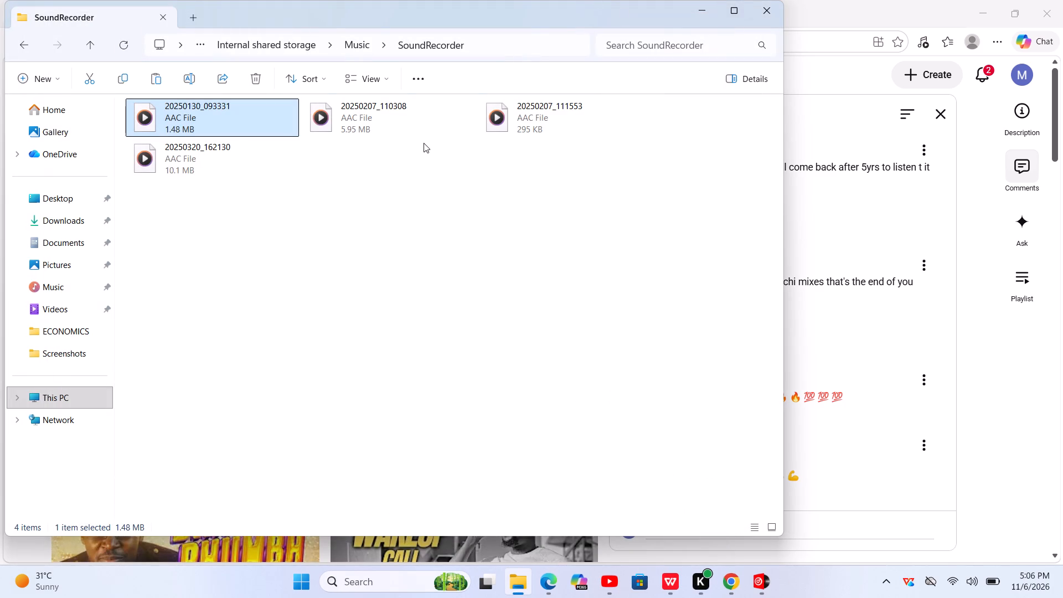
Try playing the SoundRecorder recordings 20250207_110308, 20250207_111553 and 20250320_162130 one after another, closing the player after each.
{"action": "double_click", "coordinate": [424, 143]}
{"action": "double_click", "coordinate": [389, 116]}
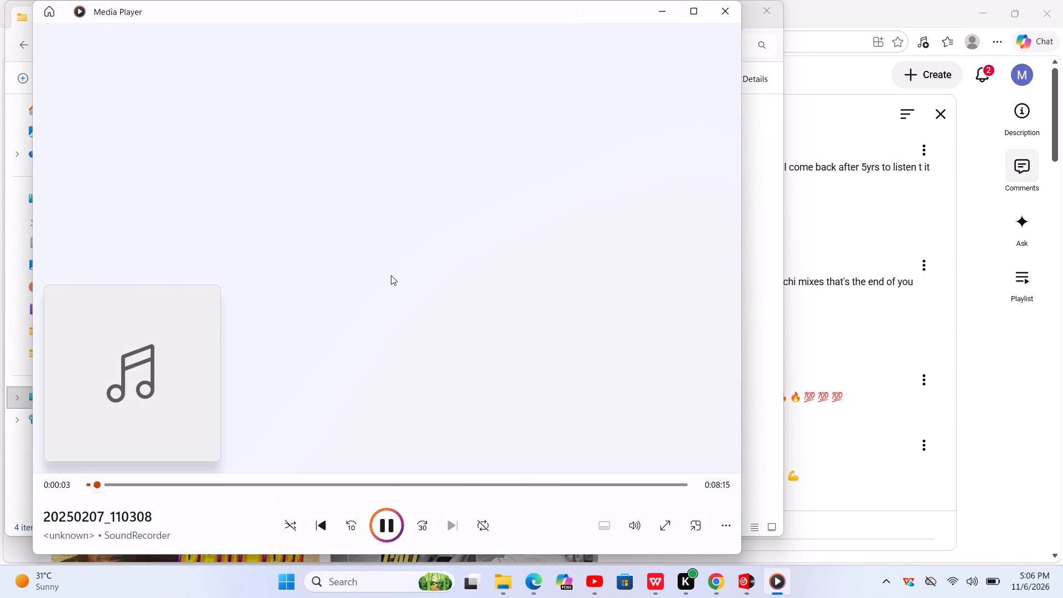
{"action": "left_click", "coordinate": [732, 4]}
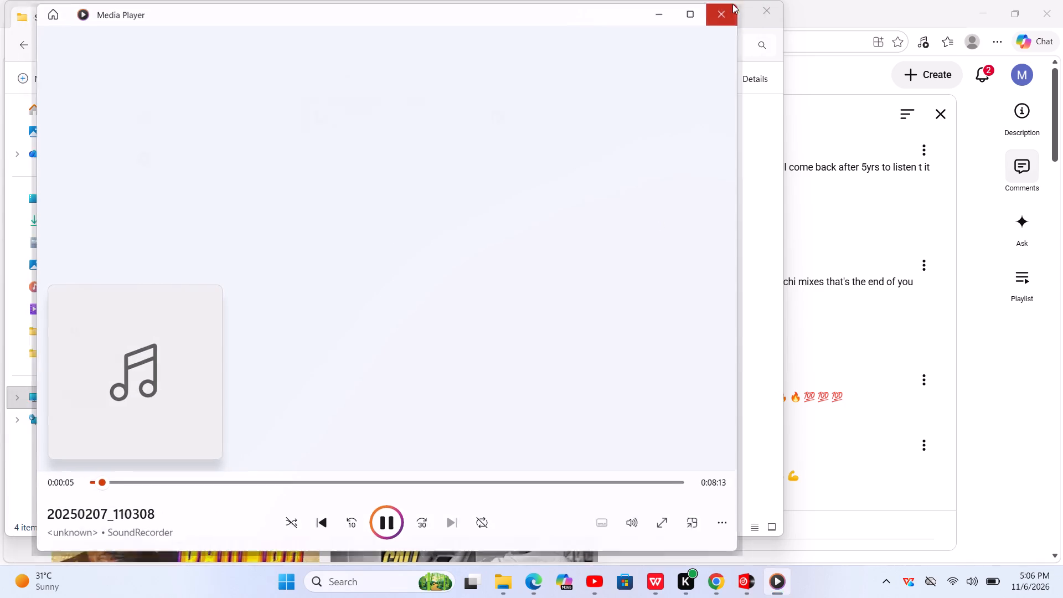
{"action": "double_click", "coordinate": [553, 109]}
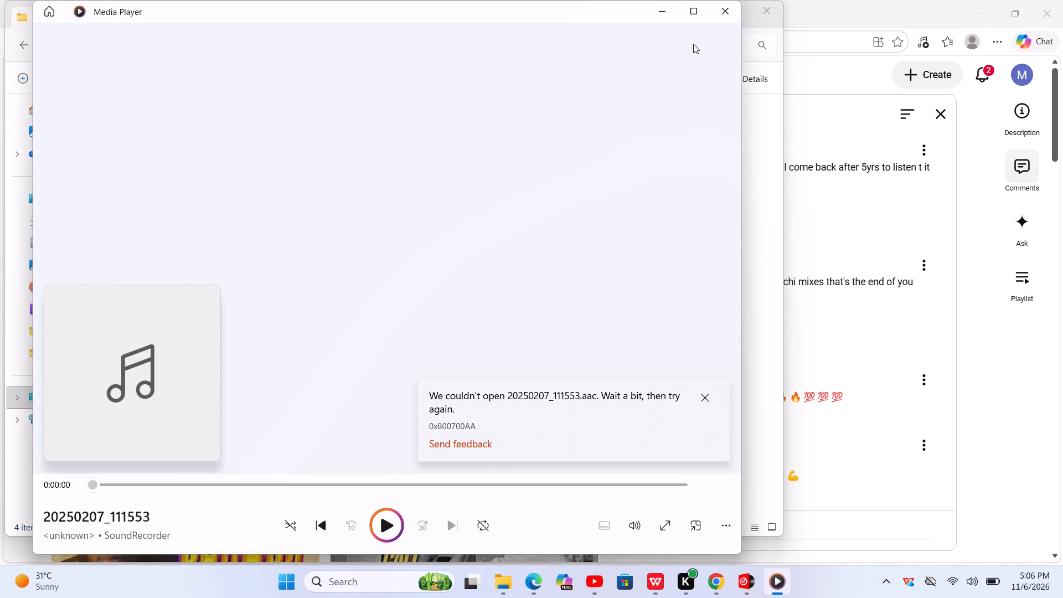
{"action": "left_click", "coordinate": [723, 11]}
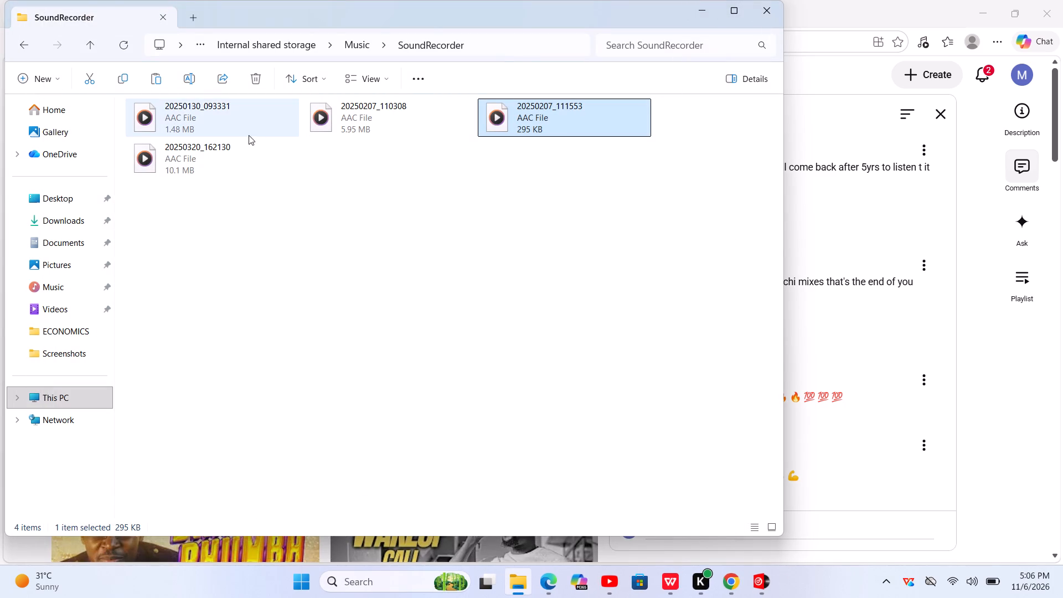
{"action": "double_click", "coordinate": [230, 156]}
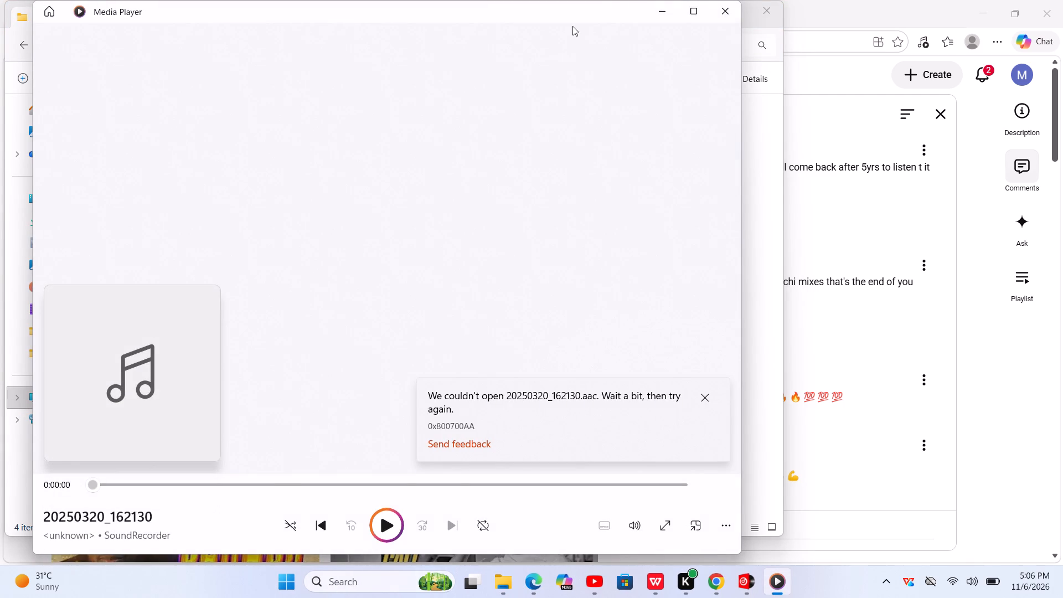
{"action": "left_click", "coordinate": [723, 17]}
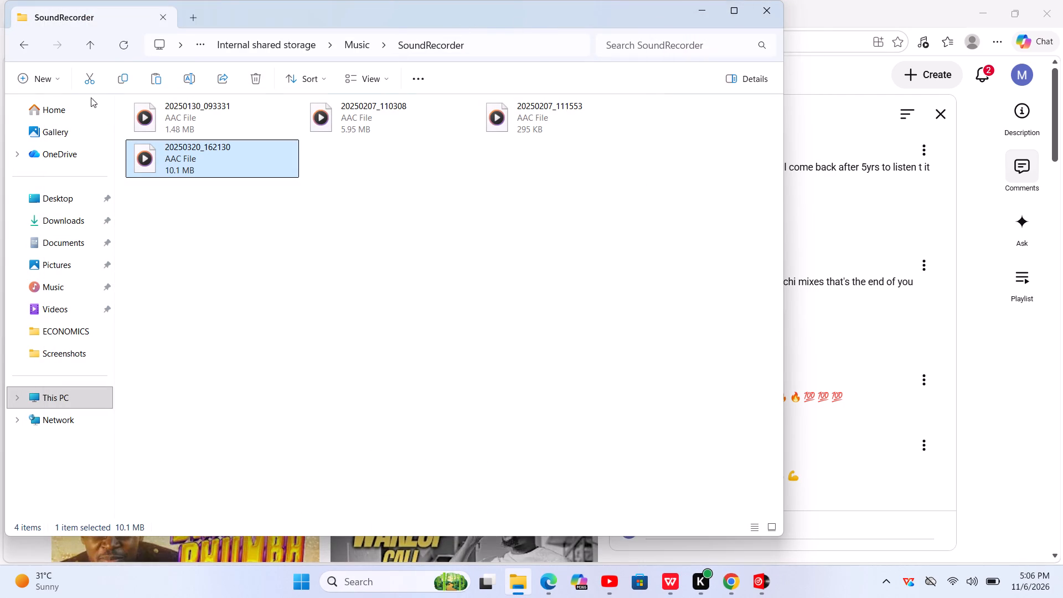
Go back to the phone's Music folder, check the contents of the DJ Mixer folder and return to Music.
{"action": "left_click", "coordinate": [13, 40]}
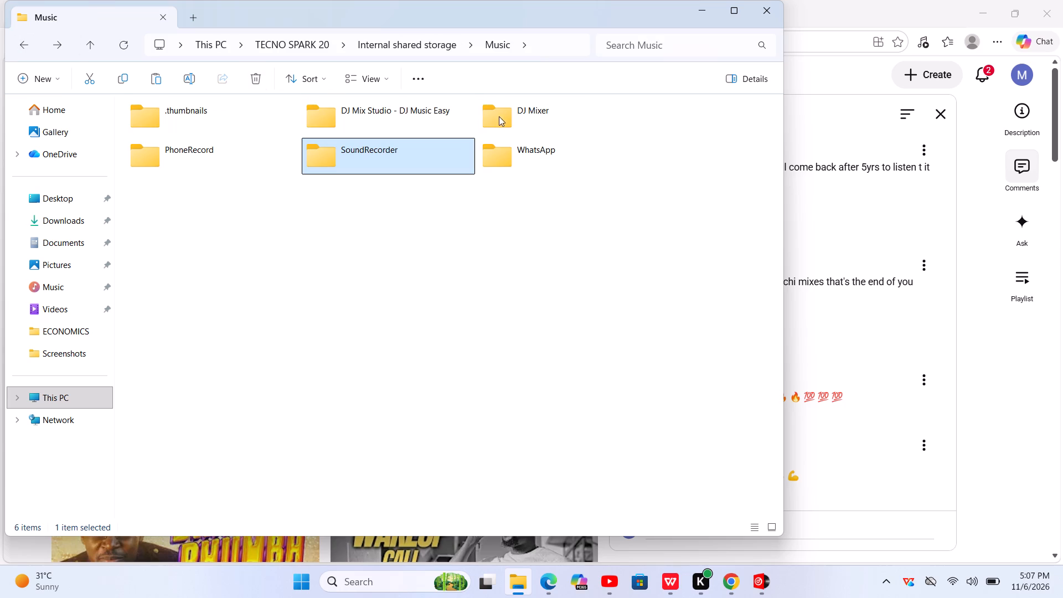
{"action": "double_click", "coordinate": [508, 114]}
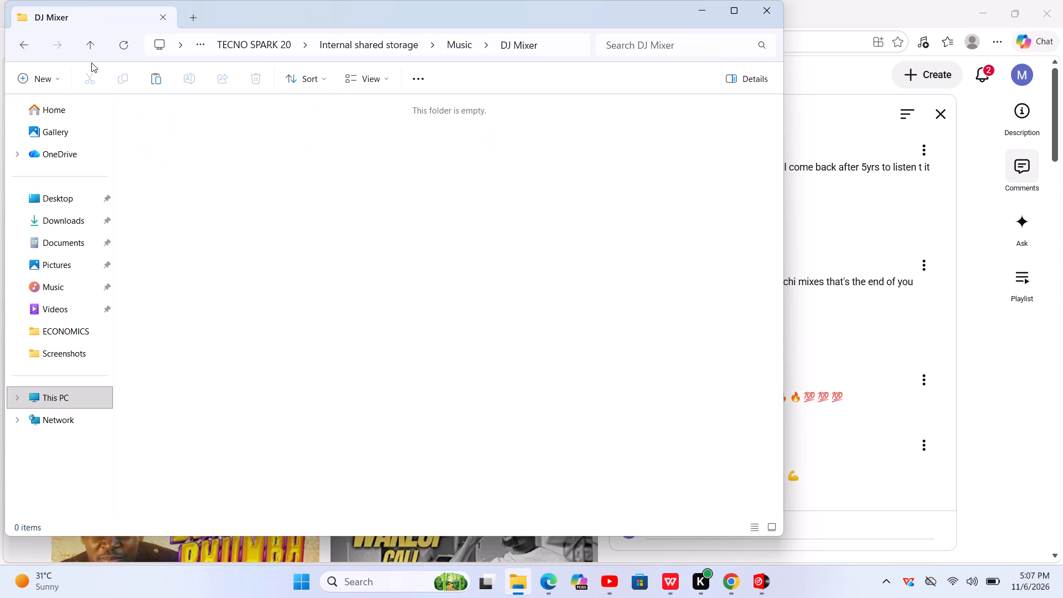
{"action": "left_click", "coordinate": [22, 44]}
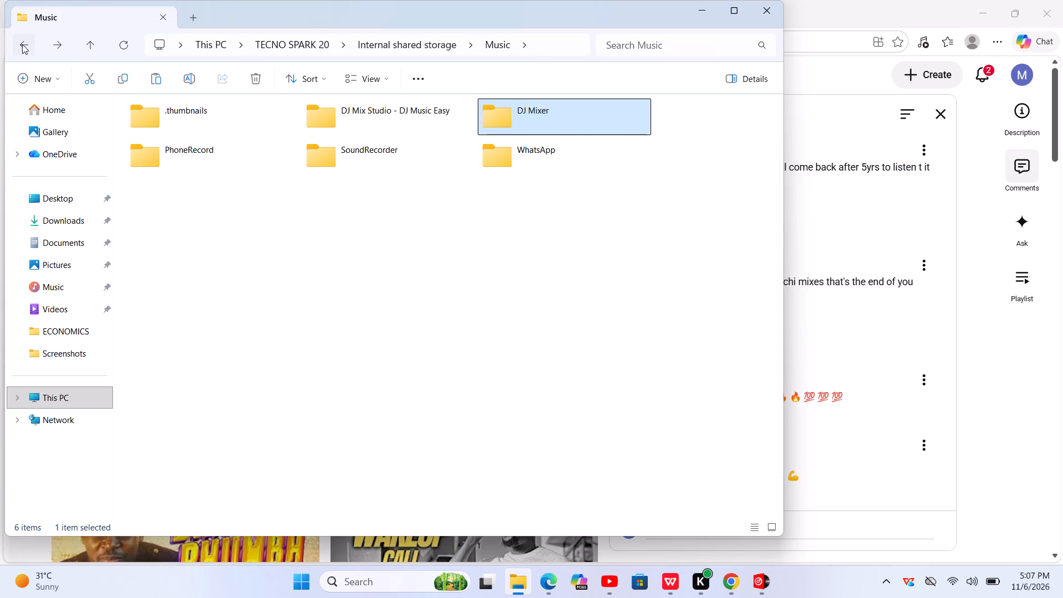
Minimize the phone's Music folder window and the Edge browser to bring VirtualDJ forward.
{"action": "left_click", "coordinate": [700, 2]}
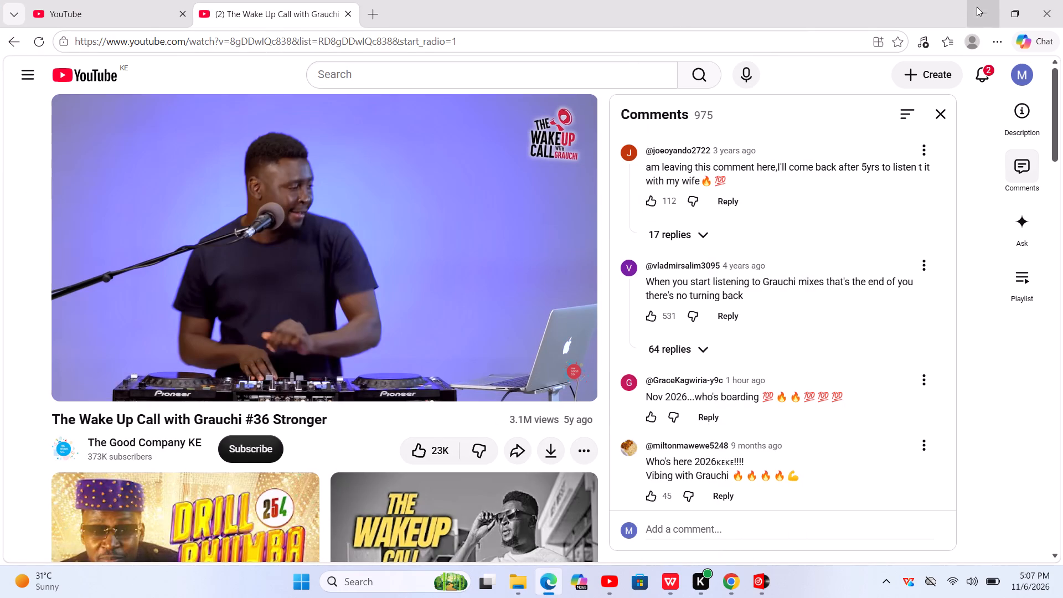
{"action": "left_click", "coordinate": [977, 7]}
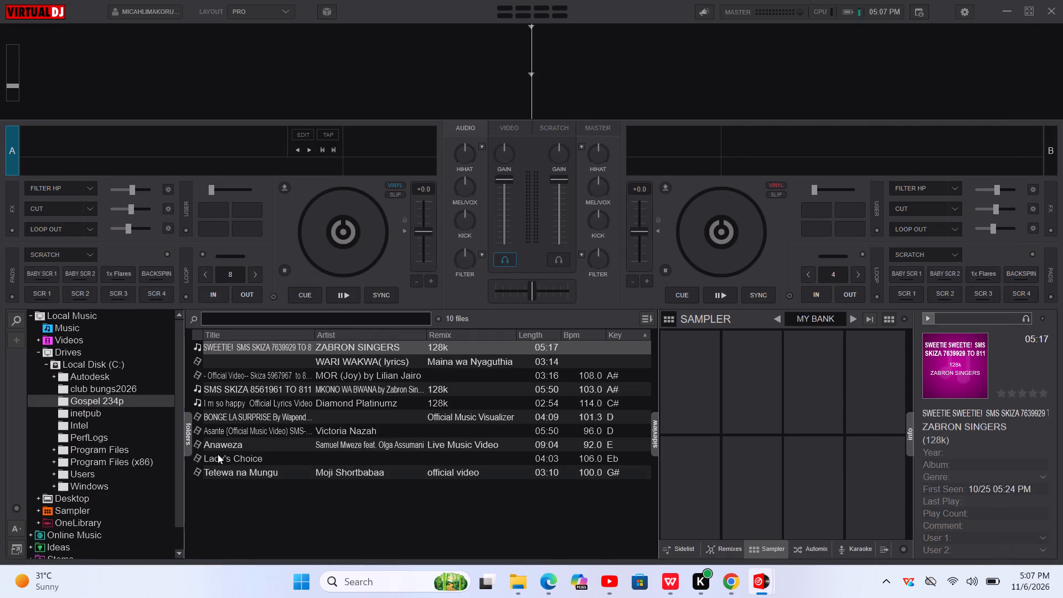
Search VirtualDJ's Online Music sources for "beta" and clear the search.
{"action": "scroll", "coordinate": [127, 458], "scroll_direction": "down", "scroll_amount": 2}
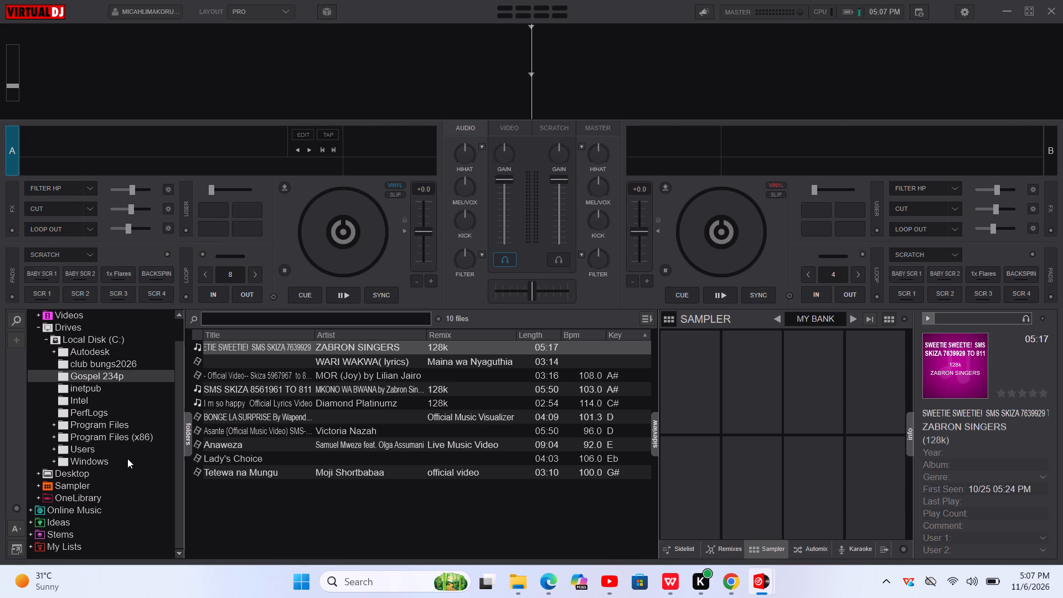
{"action": "double_click", "coordinate": [107, 511]}
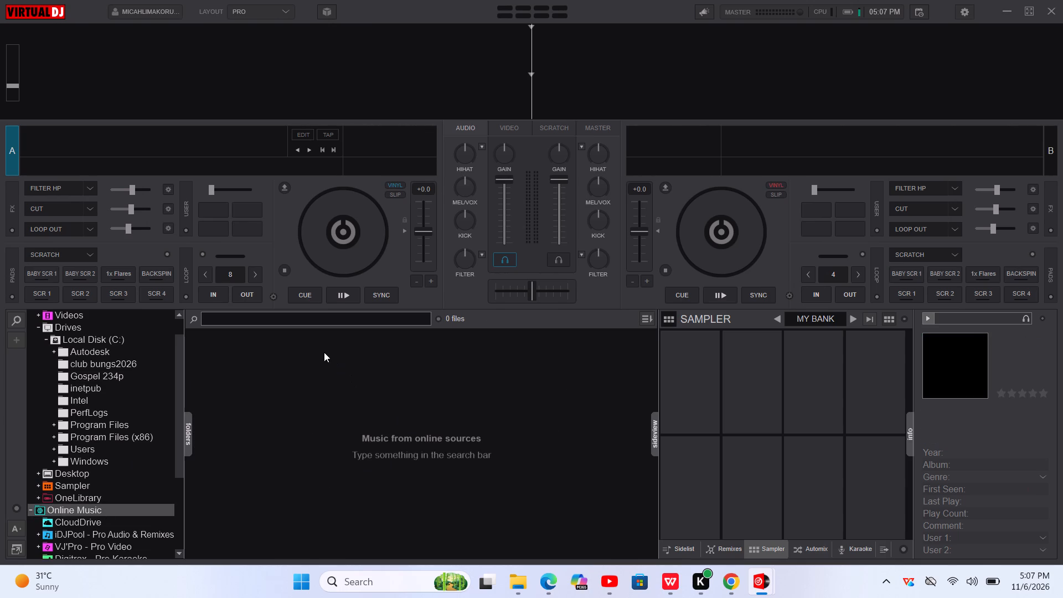
{"action": "left_click", "coordinate": [300, 320]}
{"action": "type", "text": "beta"}
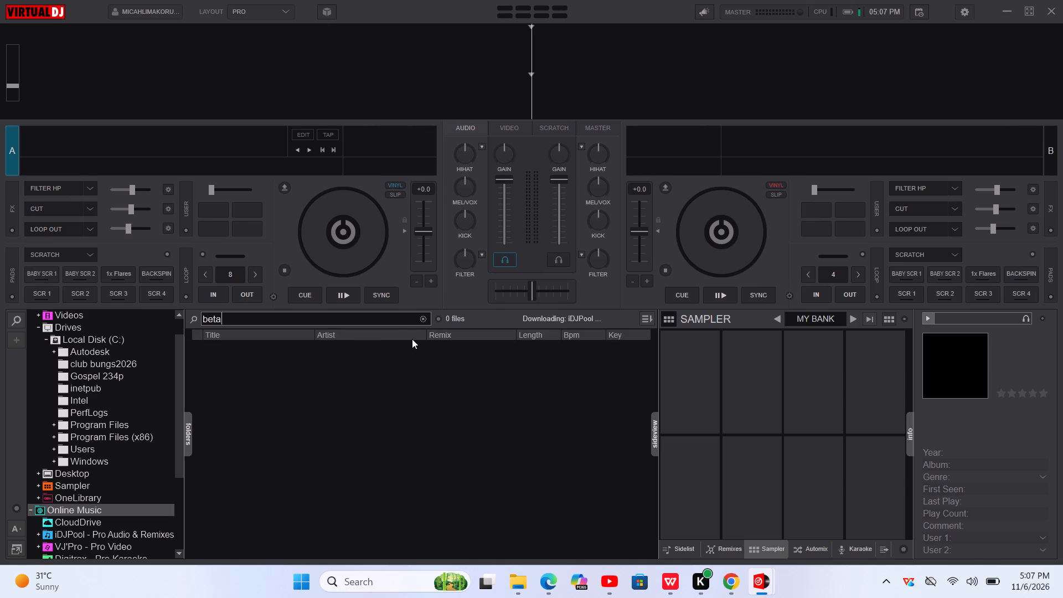
{"action": "left_click", "coordinate": [419, 320]}
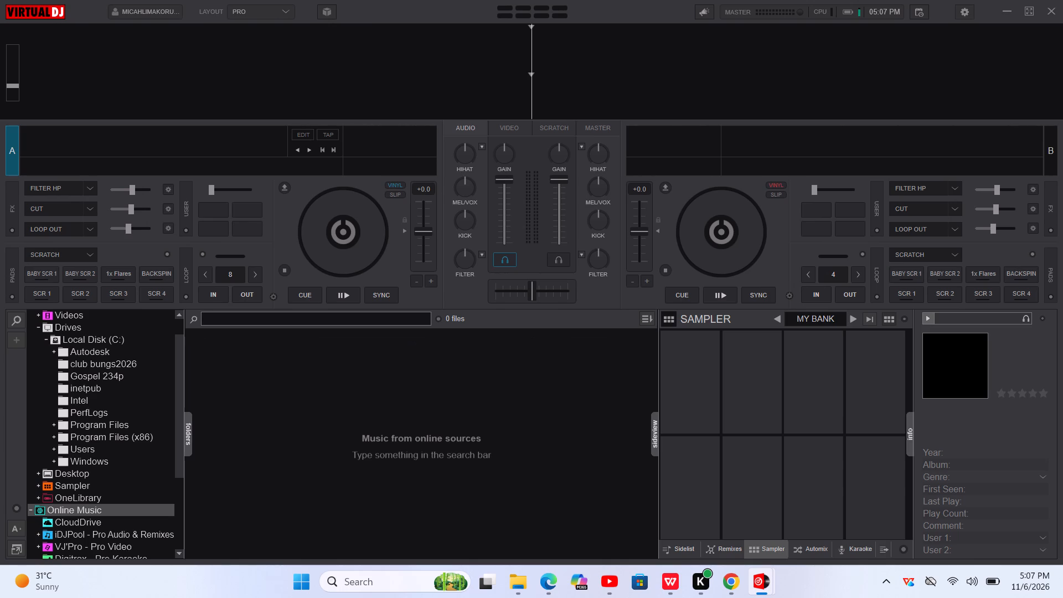
{"action": "left_click", "coordinate": [404, 431]}
Expand the iDJPool - Pro Audio & Remixes source under Online Music to list its genre folders.
{"action": "scroll", "coordinate": [135, 513], "scroll_direction": "down", "scroll_amount": 2}
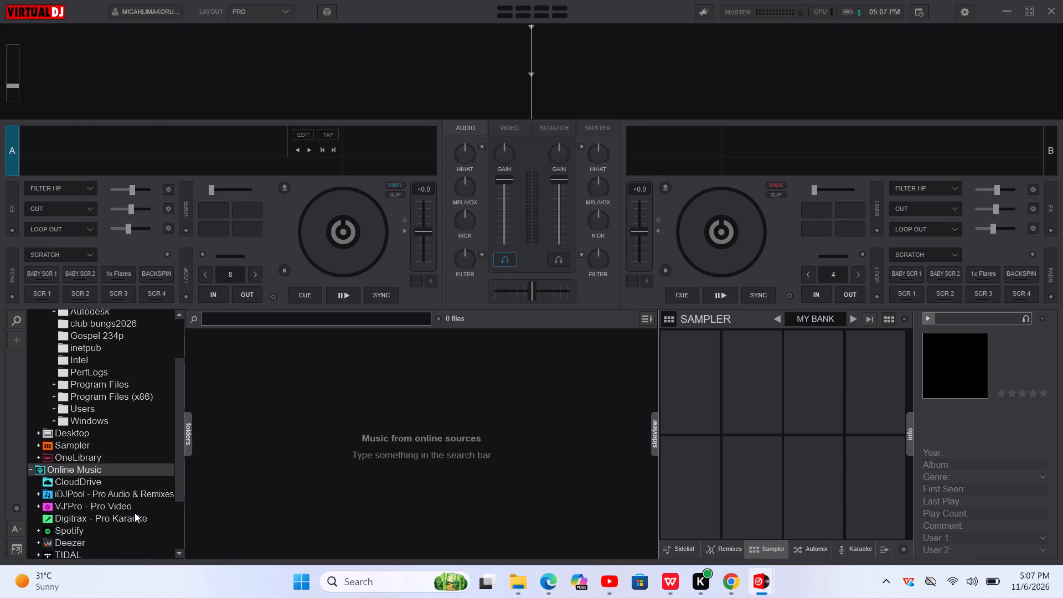
{"action": "scroll", "coordinate": [135, 513], "scroll_direction": "down", "scroll_amount": 2}
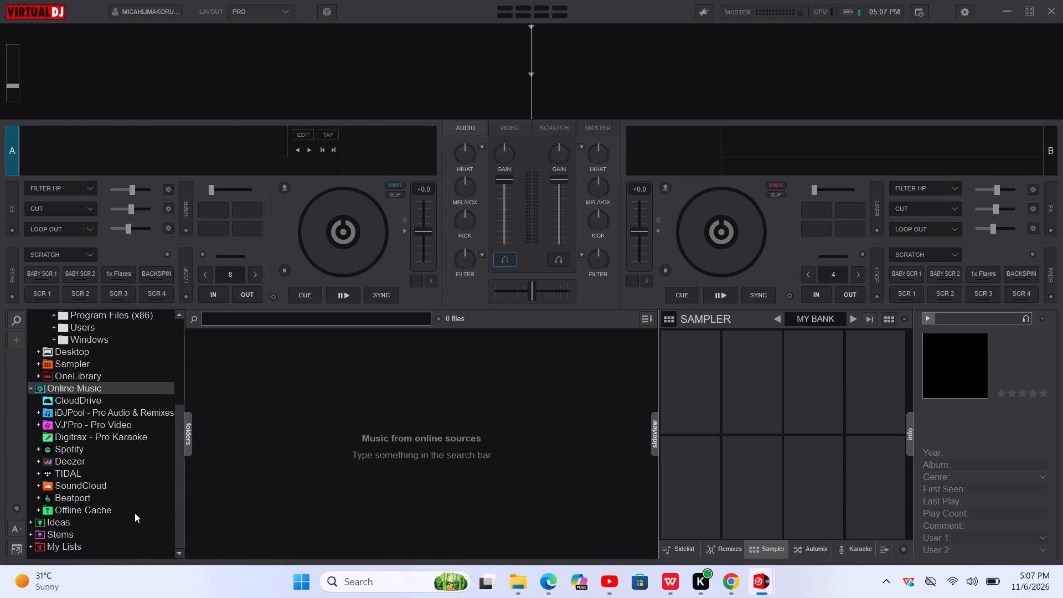
{"action": "scroll", "coordinate": [135, 513], "scroll_direction": "down", "scroll_amount": 1}
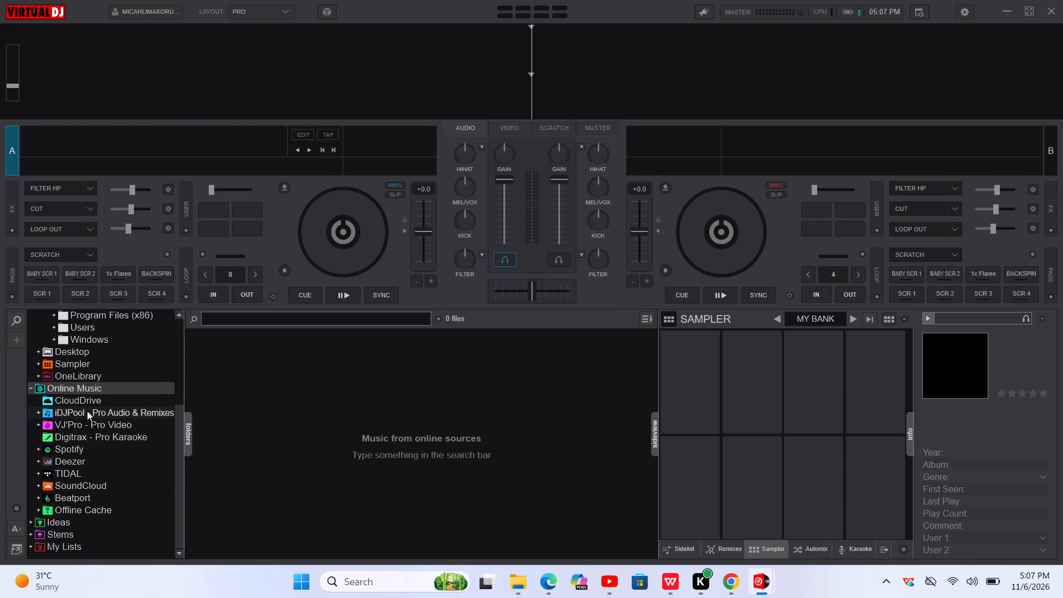
{"action": "double_click", "coordinate": [87, 410]}
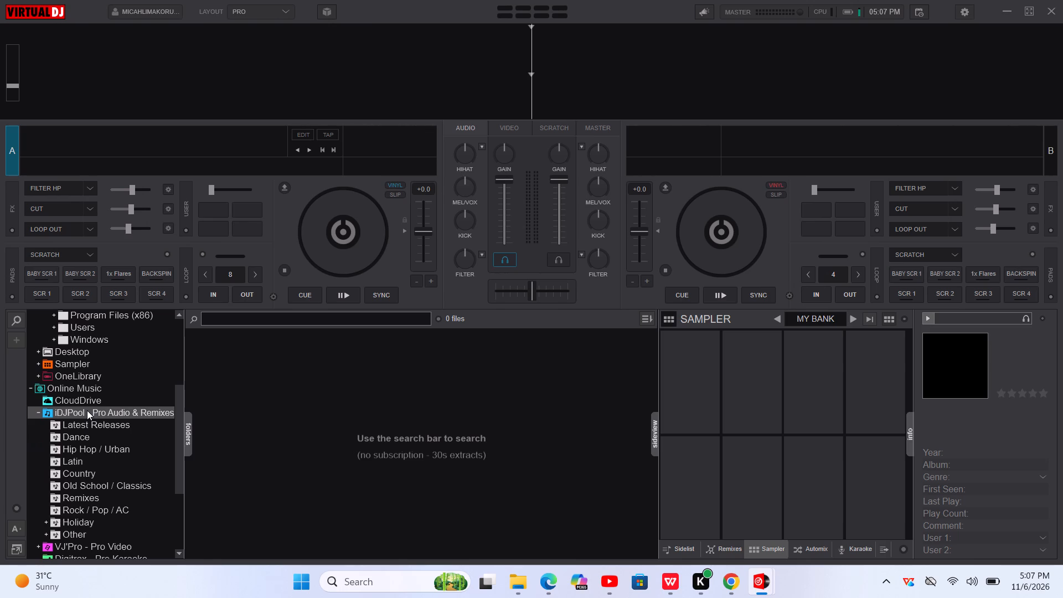
Collapse Local Disk (C:) under Drives in the VirtualDJ folder tree.
{"action": "scroll", "coordinate": [87, 410], "scroll_direction": "up", "scroll_amount": 1}
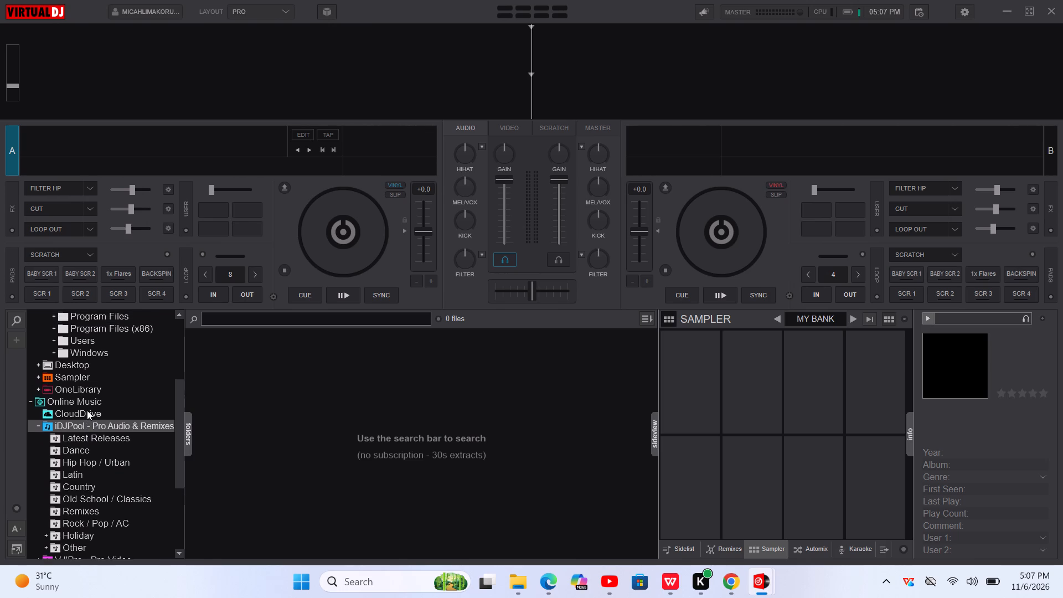
{"action": "scroll", "coordinate": [87, 410], "scroll_direction": "up", "scroll_amount": 1}
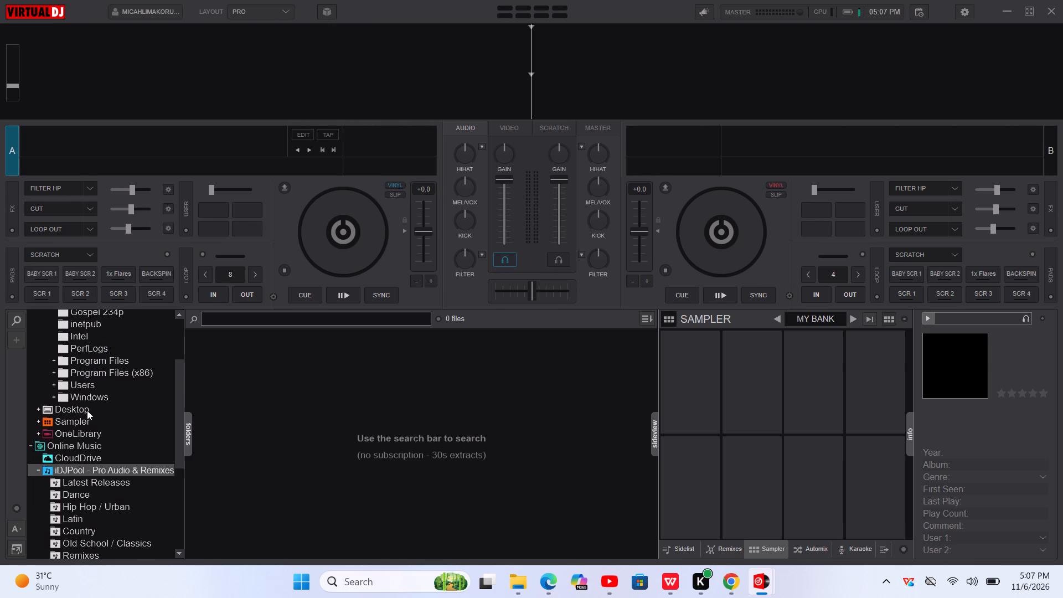
{"action": "scroll", "coordinate": [87, 410], "scroll_direction": "up", "scroll_amount": 5}
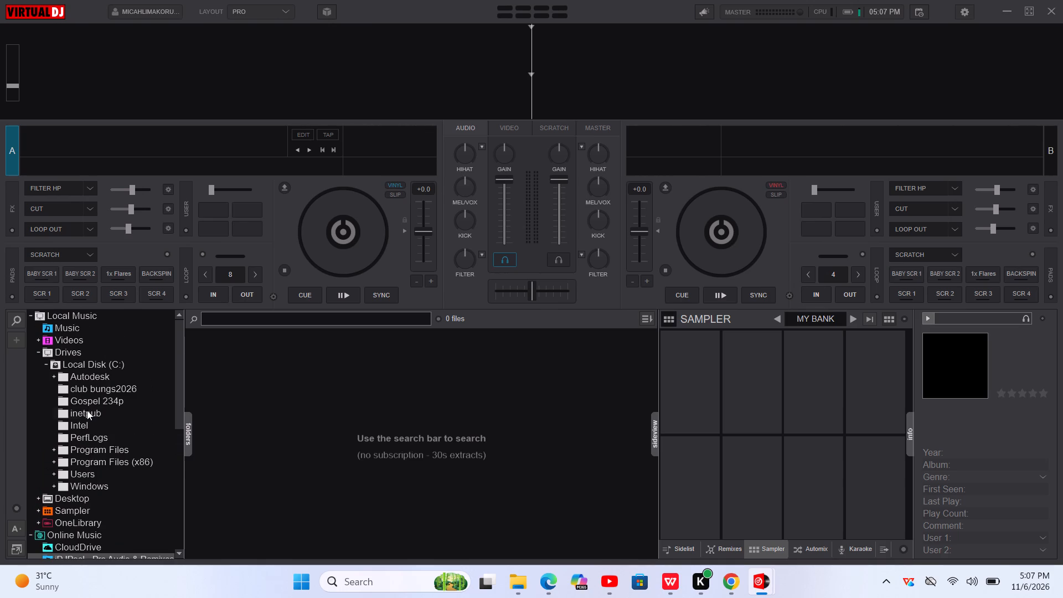
{"action": "scroll", "coordinate": [87, 410], "scroll_direction": "up", "scroll_amount": 1}
{"action": "double_click", "coordinate": [97, 365]}
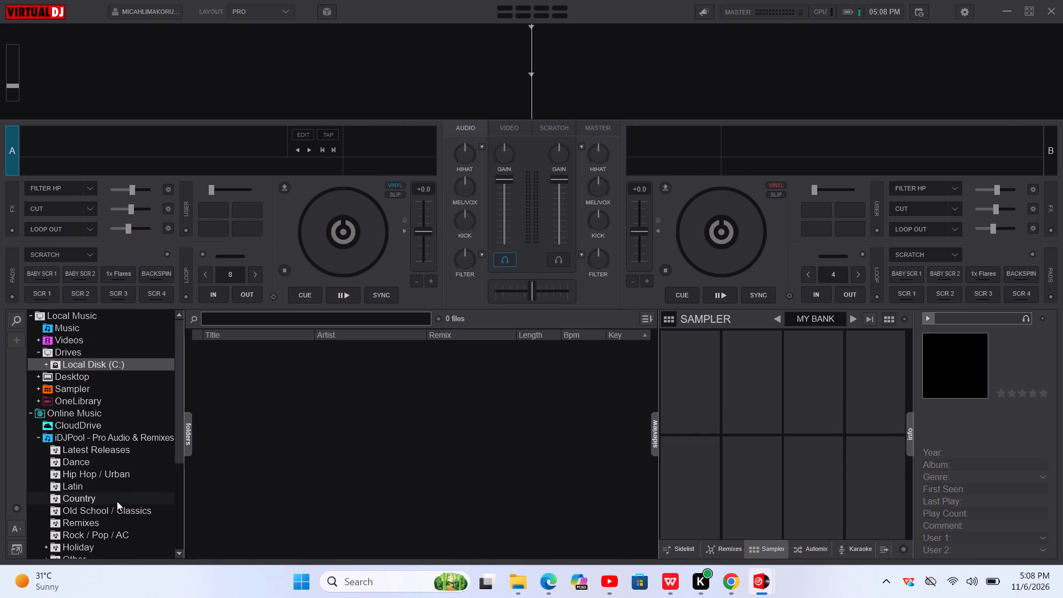
Open the Dance folder of iDJPool - Pro Audio & Remixes to browse its tracks.
{"action": "left_click", "coordinate": [109, 466]}
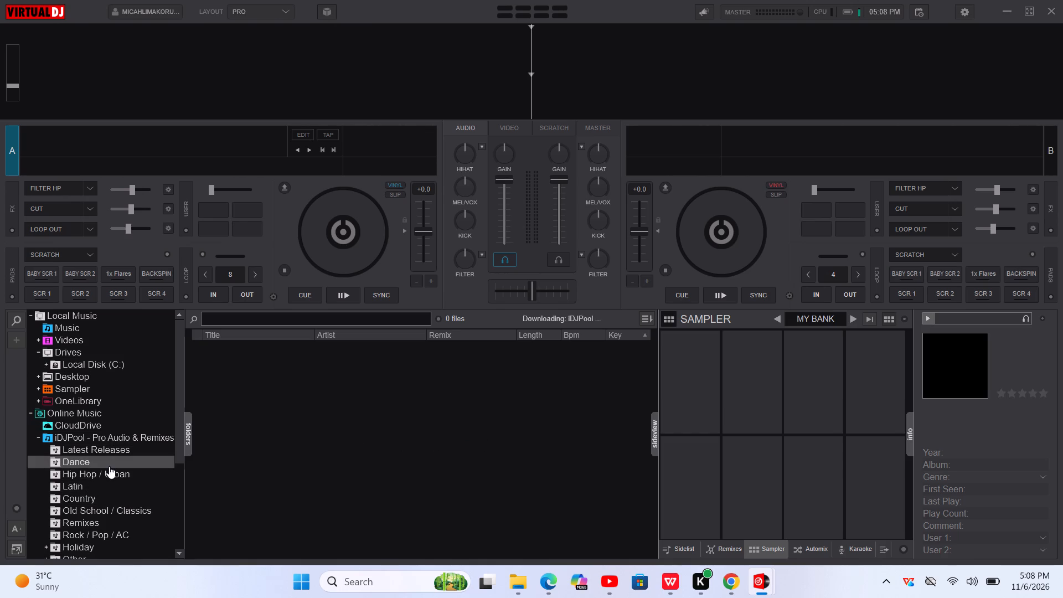
{"action": "double_click", "coordinate": [109, 466]}
{"action": "scroll", "coordinate": [113, 493], "scroll_direction": "down", "scroll_amount": 1}
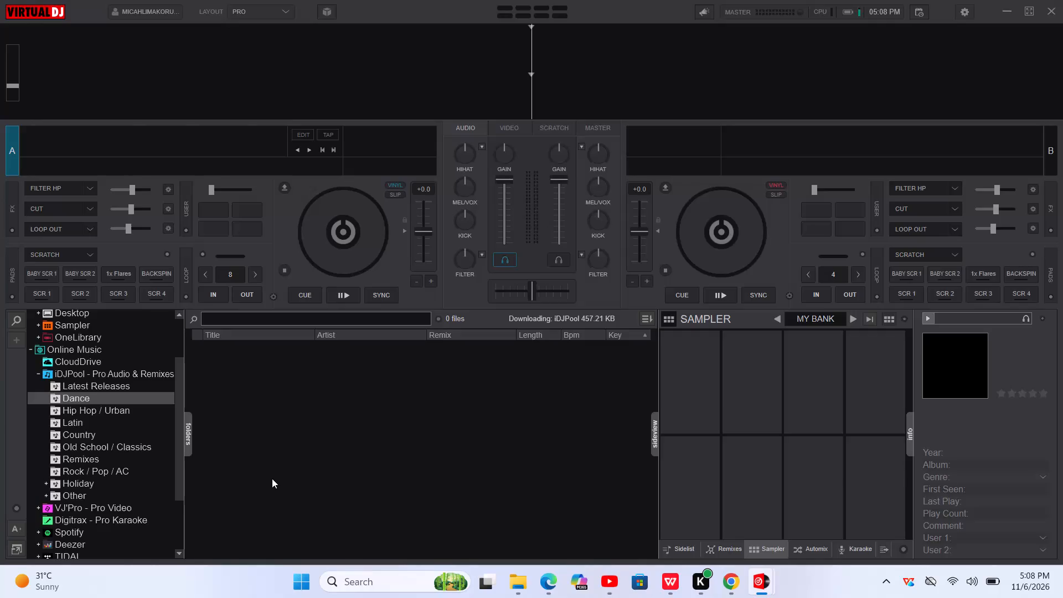
{"action": "scroll", "coordinate": [91, 455], "scroll_direction": "up", "scroll_amount": 1}
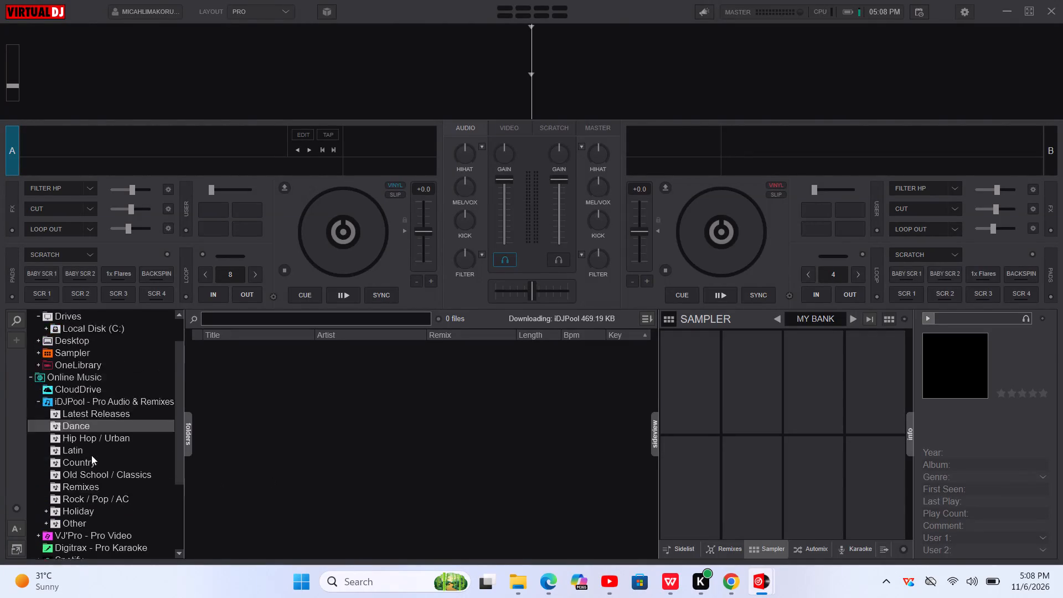
Load the track Reason by Omah Lay from the local Music folder onto deck A in VirtualDJ.
{"action": "scroll", "coordinate": [91, 455], "scroll_direction": "up", "scroll_amount": 1}
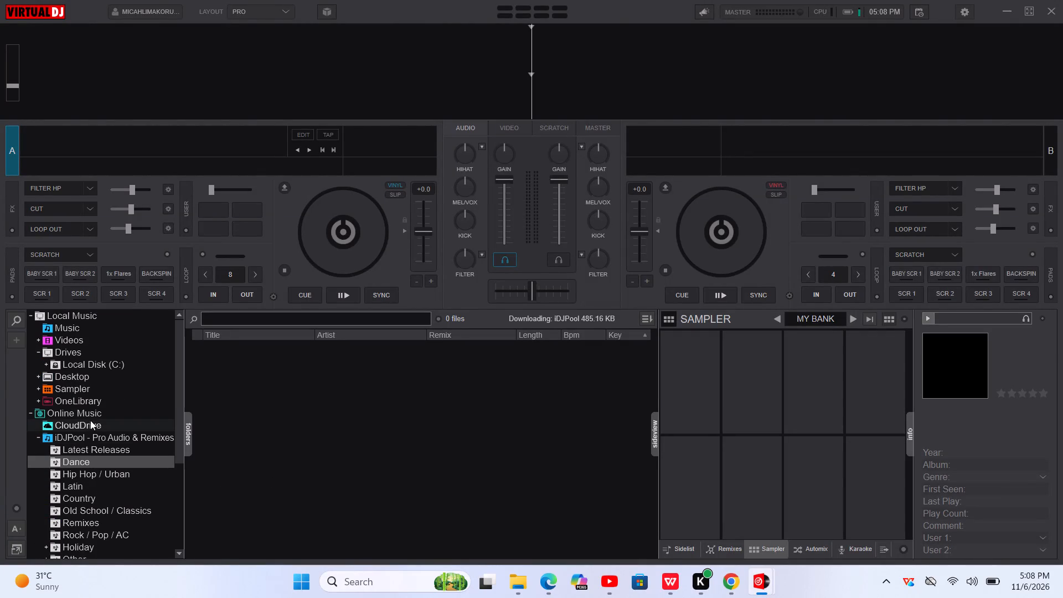
{"action": "left_click", "coordinate": [92, 332]}
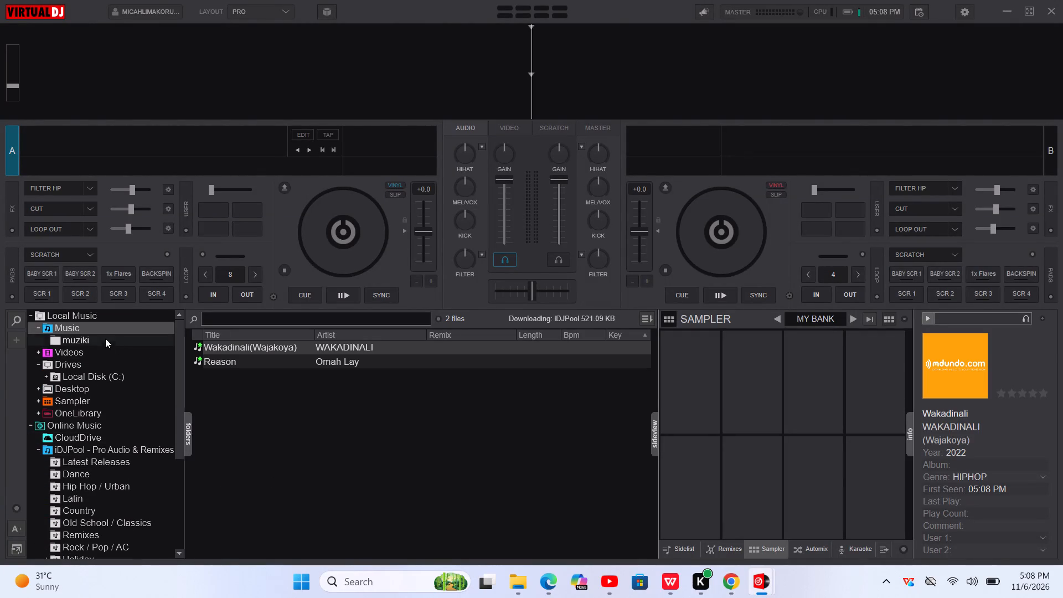
{"action": "left_click", "coordinate": [315, 355]}
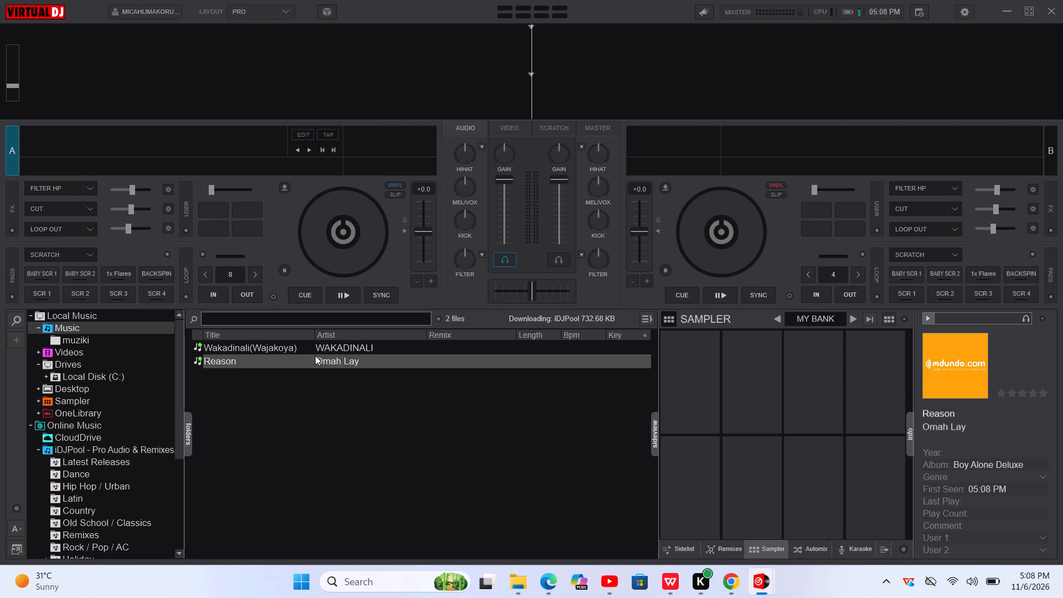
{"action": "double_click", "coordinate": [315, 355]}
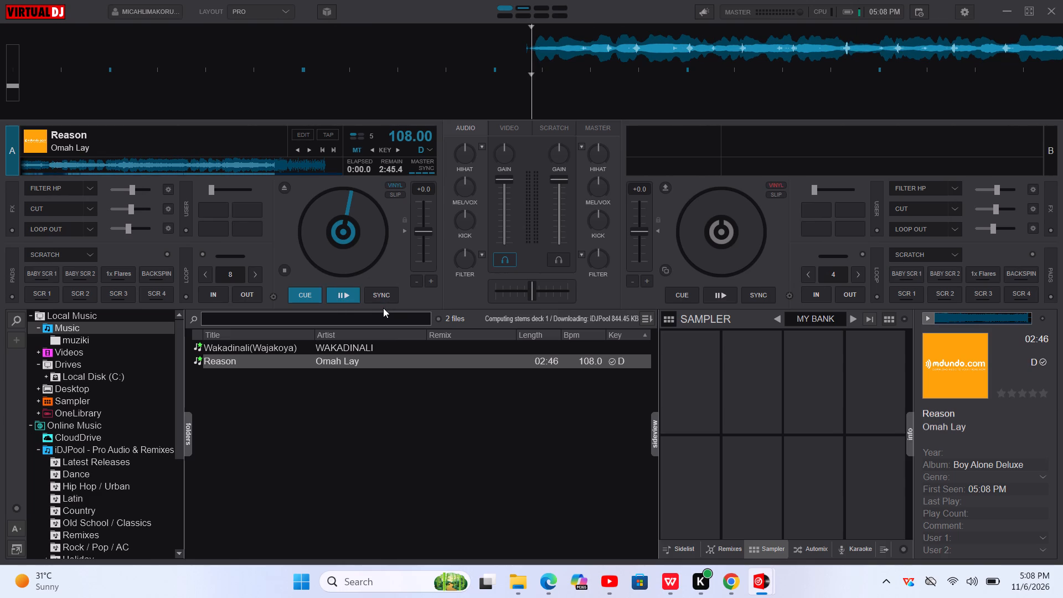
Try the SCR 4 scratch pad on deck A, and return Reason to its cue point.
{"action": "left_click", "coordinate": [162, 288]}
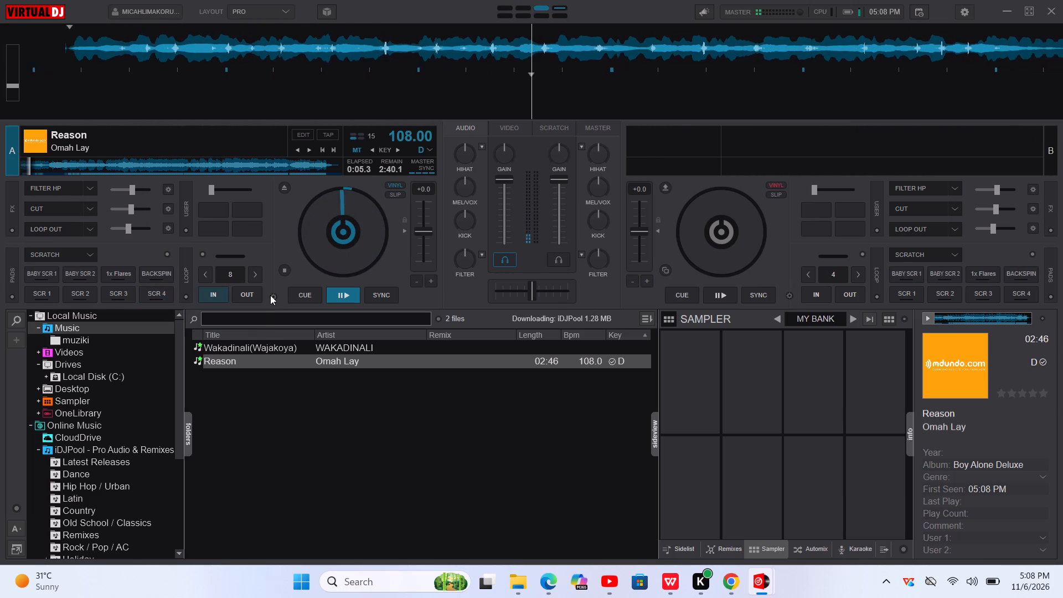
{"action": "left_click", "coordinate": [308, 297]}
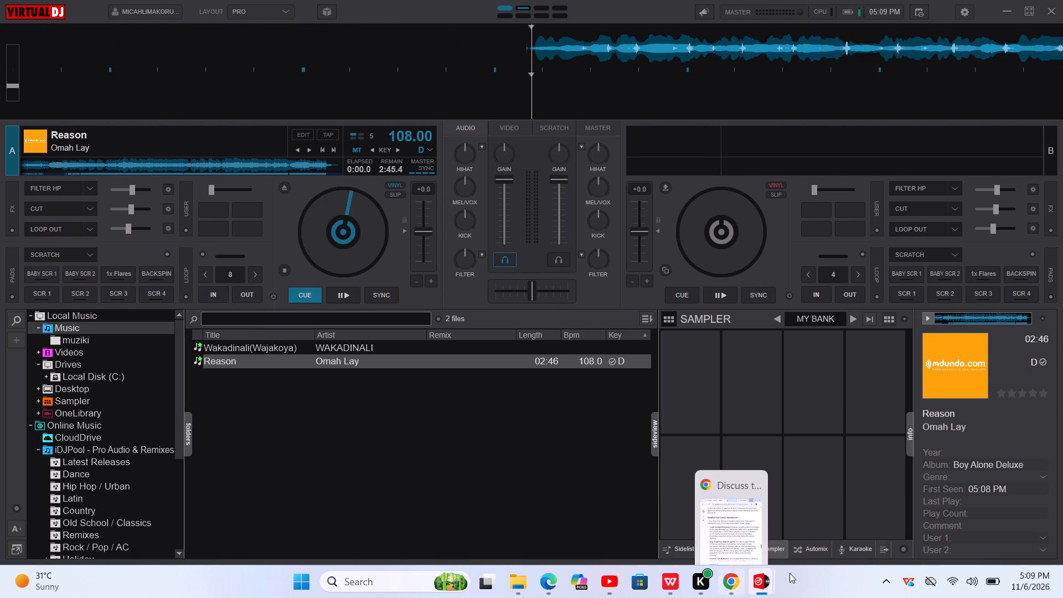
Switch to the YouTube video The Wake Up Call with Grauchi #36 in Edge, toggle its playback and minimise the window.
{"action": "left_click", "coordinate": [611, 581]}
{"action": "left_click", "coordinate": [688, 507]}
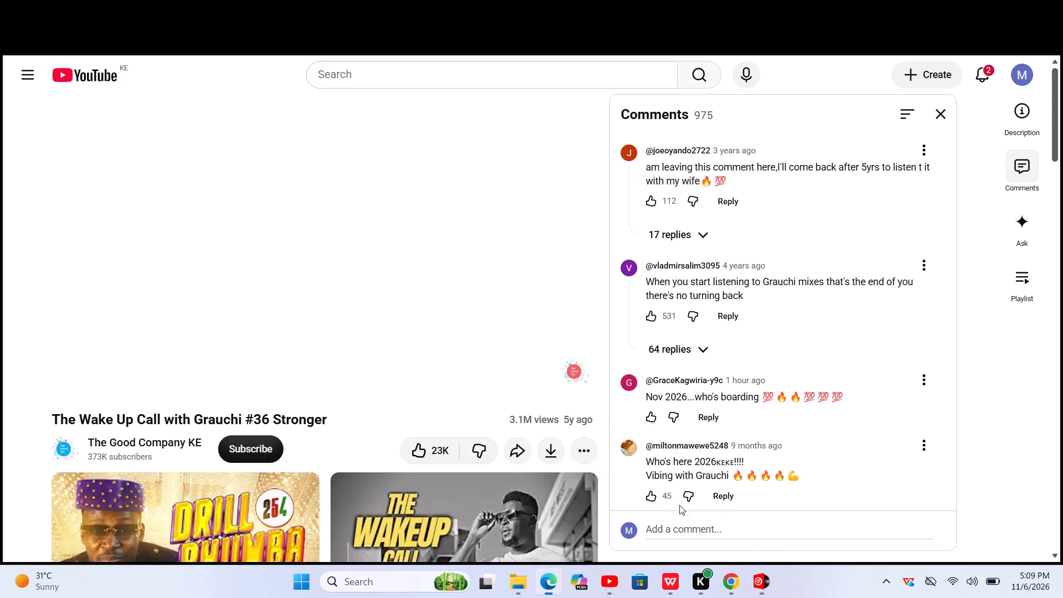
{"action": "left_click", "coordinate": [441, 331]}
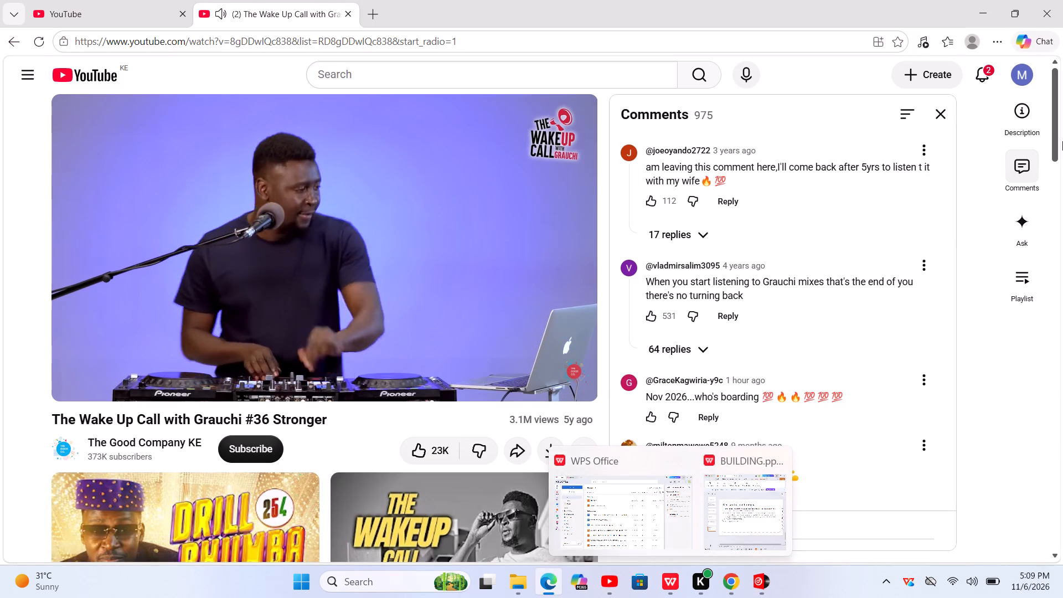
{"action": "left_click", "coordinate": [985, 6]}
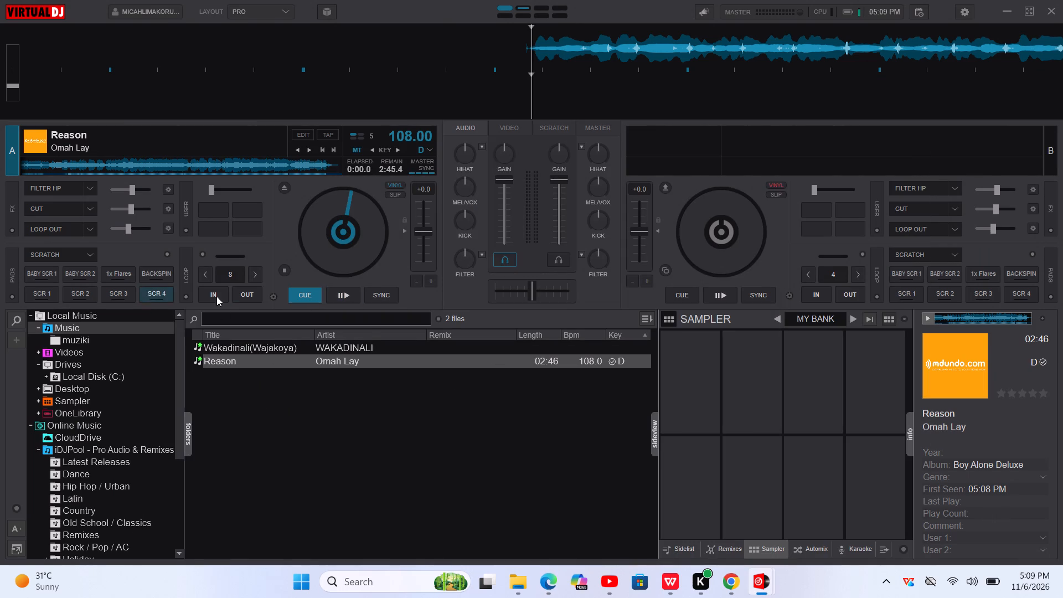
Start playing Reason on deck A from its cue point.
{"action": "left_click", "coordinate": [311, 297]}
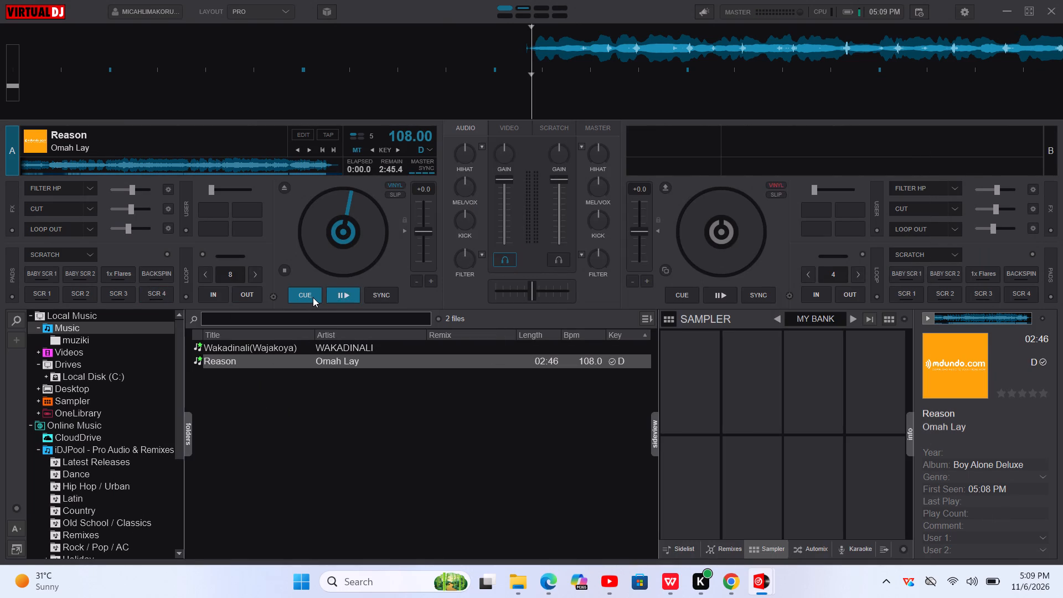
{"action": "left_click", "coordinate": [335, 294]}
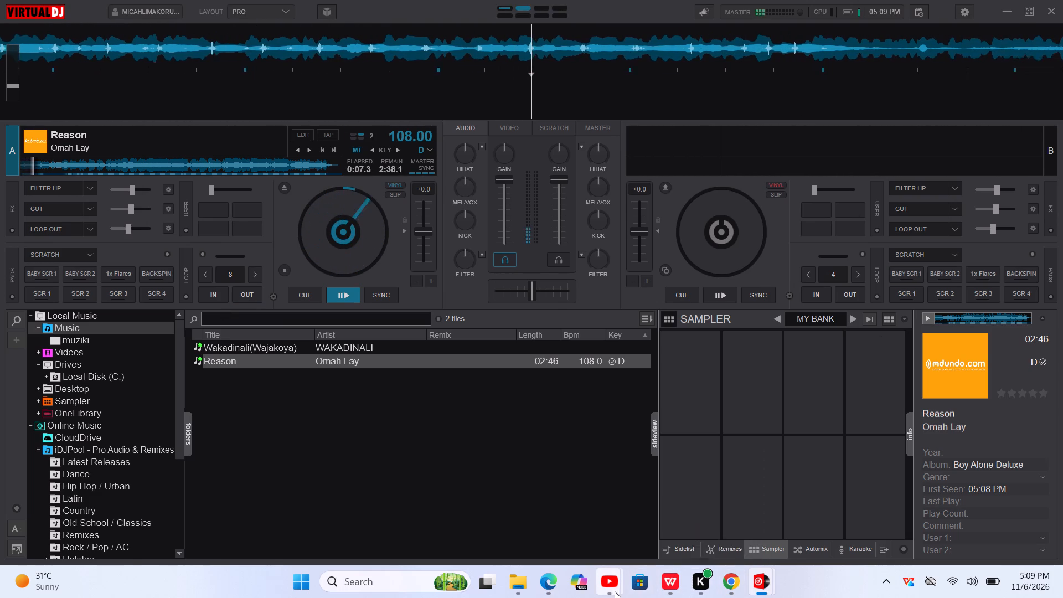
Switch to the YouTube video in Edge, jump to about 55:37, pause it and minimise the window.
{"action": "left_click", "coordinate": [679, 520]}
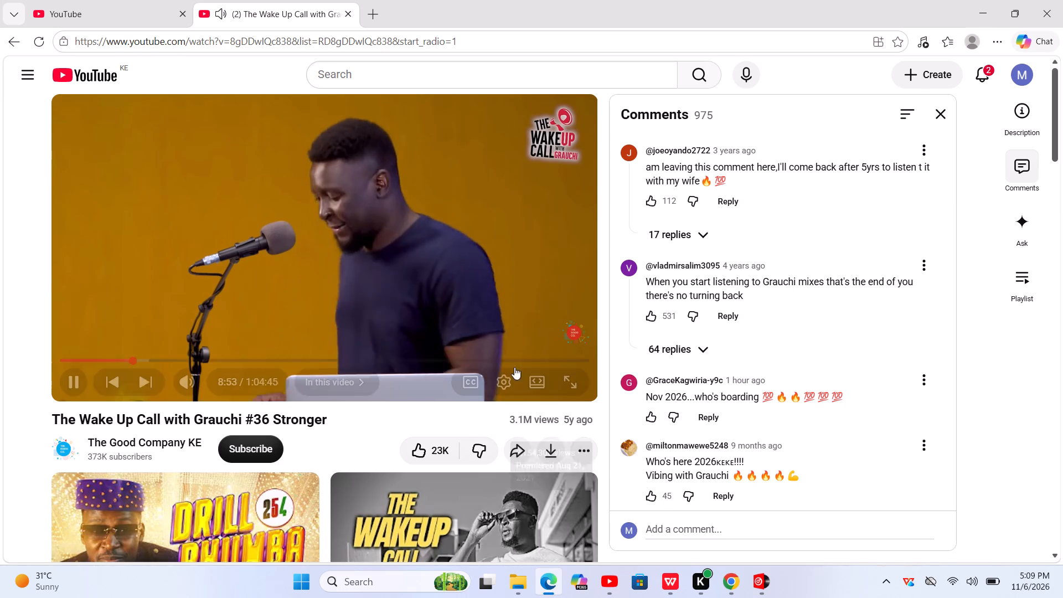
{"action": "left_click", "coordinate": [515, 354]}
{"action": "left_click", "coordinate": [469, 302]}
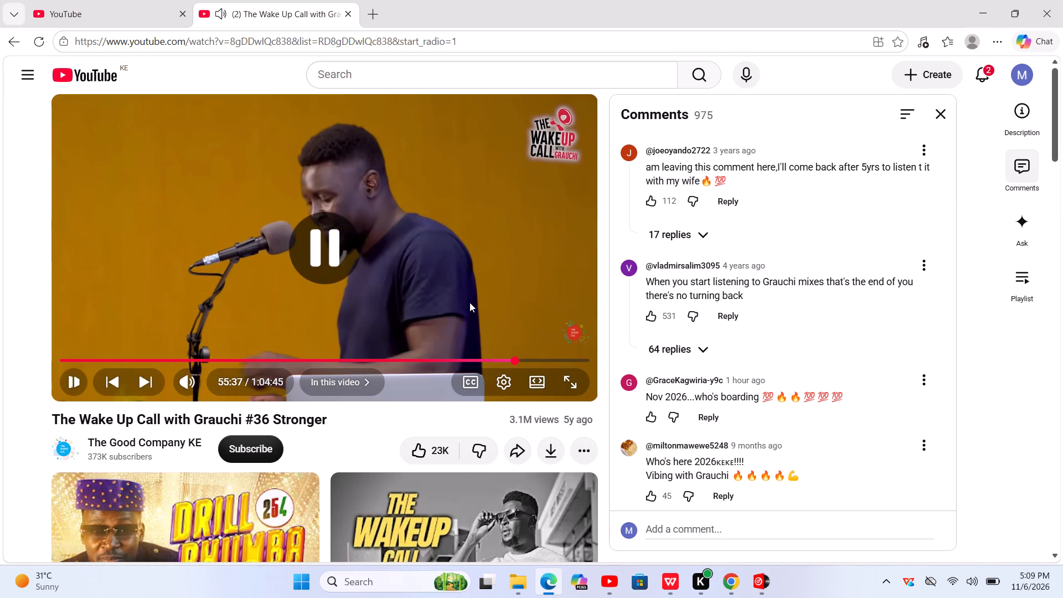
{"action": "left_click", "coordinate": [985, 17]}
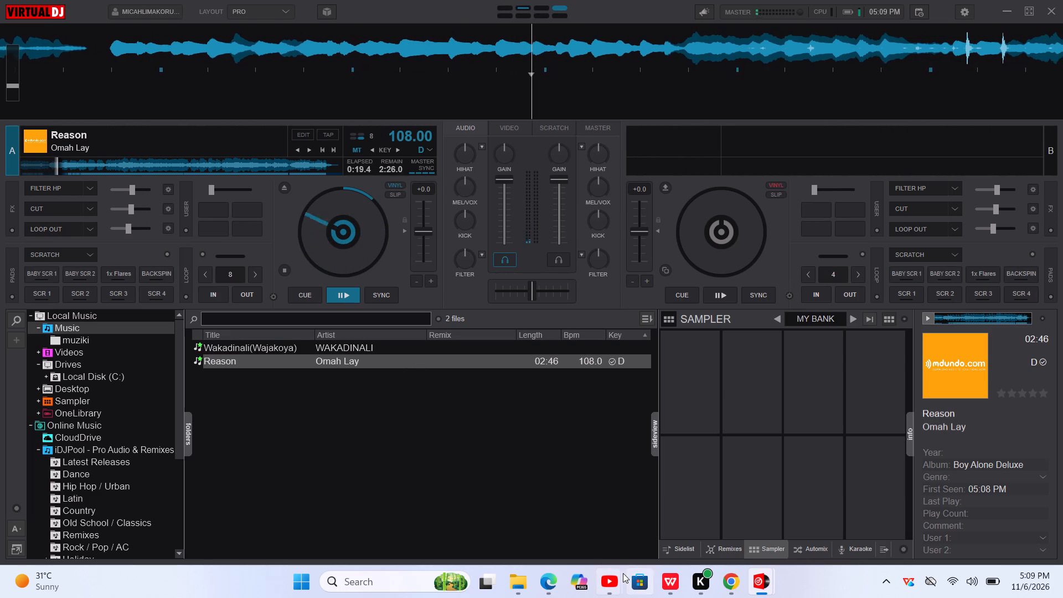
Return to the Wake Up Call video in Edge, resume its playback and close the browser window.
{"action": "left_click", "coordinate": [610, 584]}
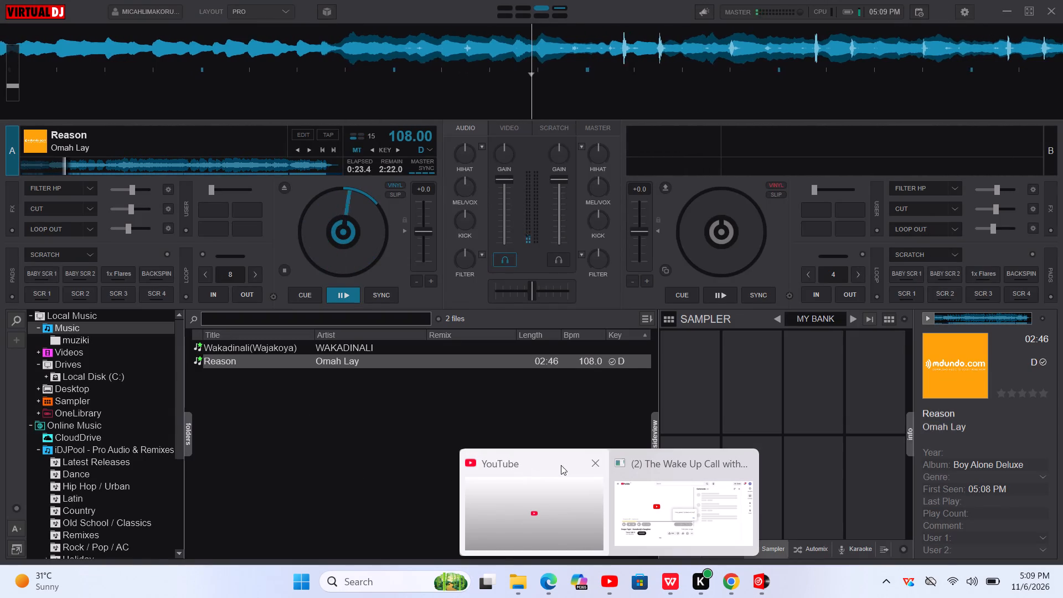
{"action": "left_click", "coordinate": [648, 488]}
{"action": "left_click", "coordinate": [314, 290]}
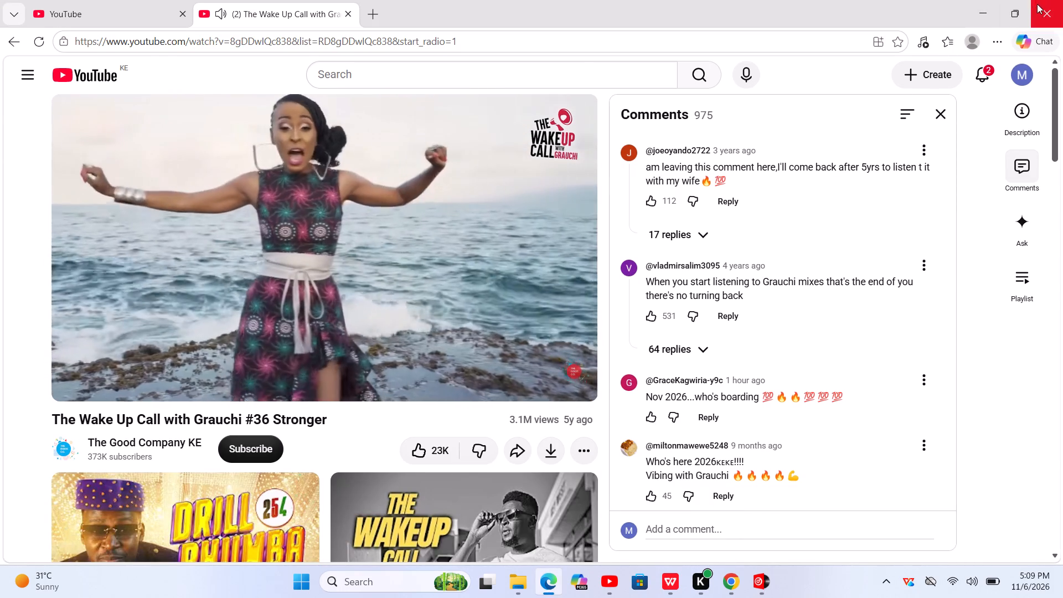
{"action": "left_click", "coordinate": [1038, 7]}
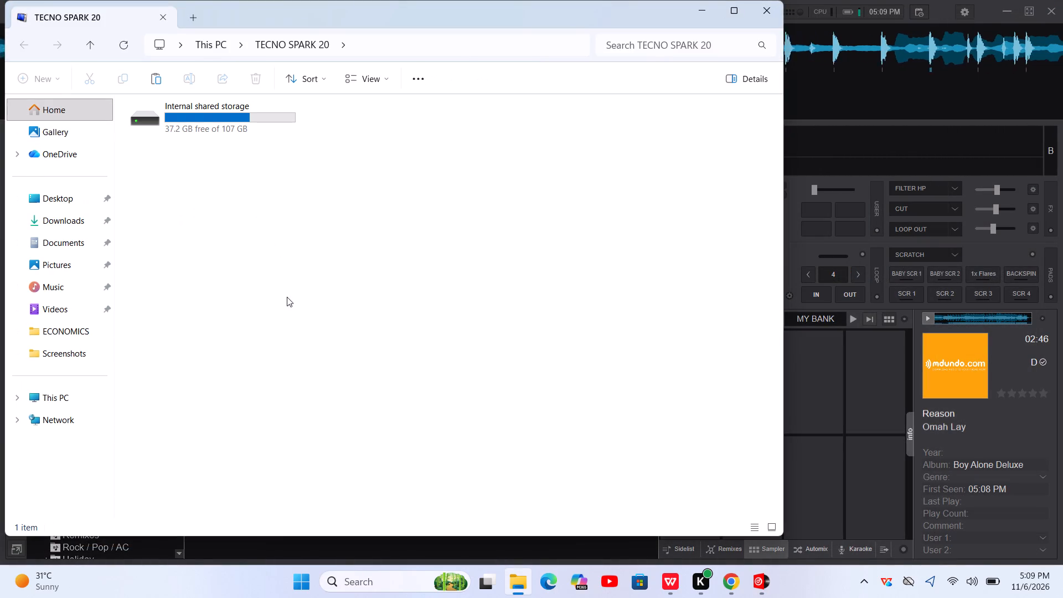
Select the phone's Internal shared storage in the TECNO SPARK 20 File Explorer window and minimise the window.
{"action": "left_click", "coordinate": [211, 121]}
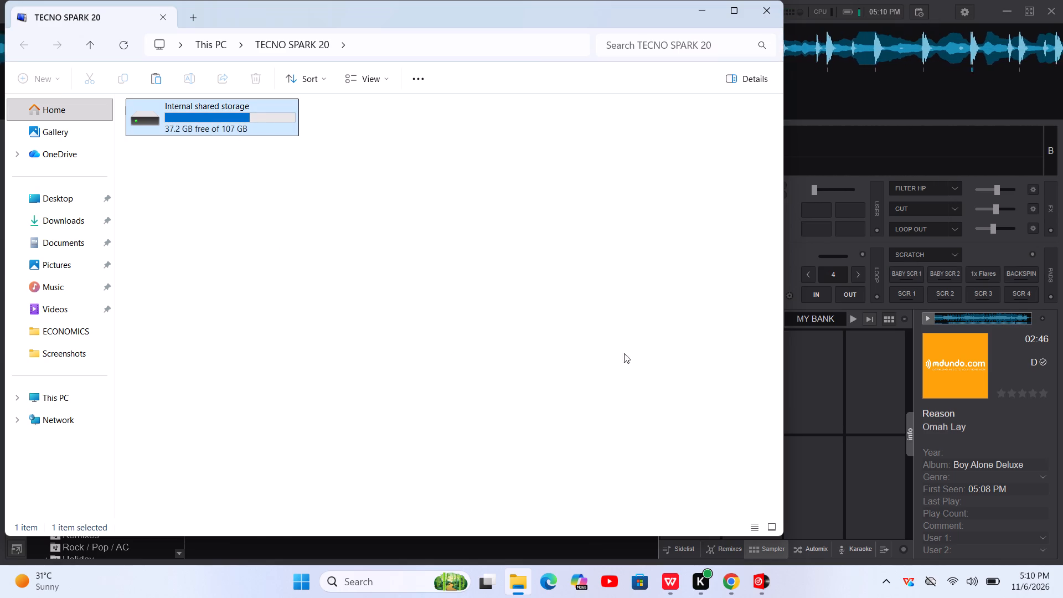
{"action": "left_click", "coordinate": [704, 9]}
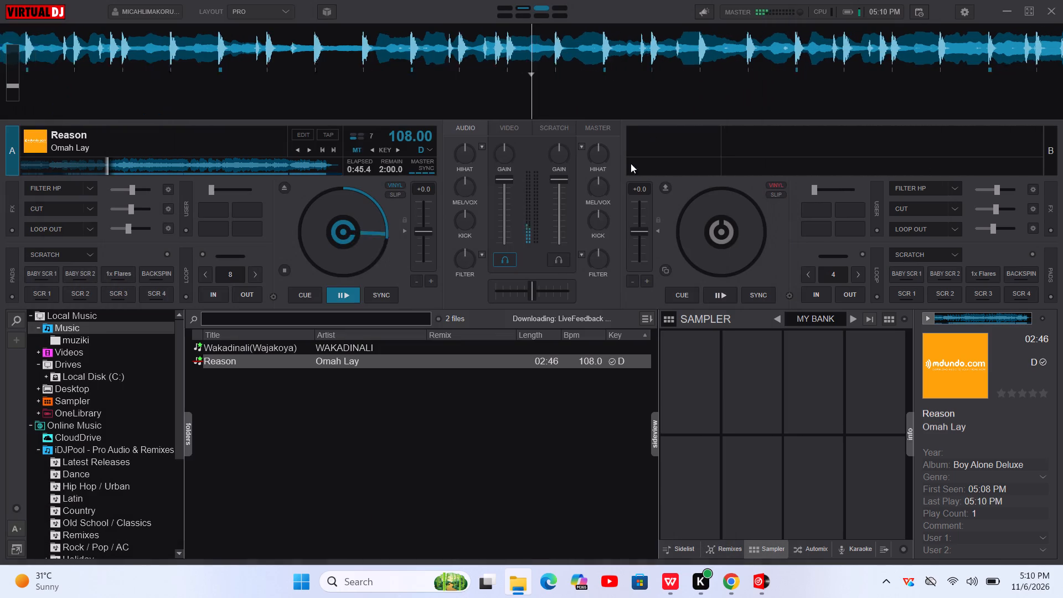
Load the track Wakadinali (Wajakoya) from the Music folder onto deck B.
{"action": "double_click", "coordinate": [308, 344]}
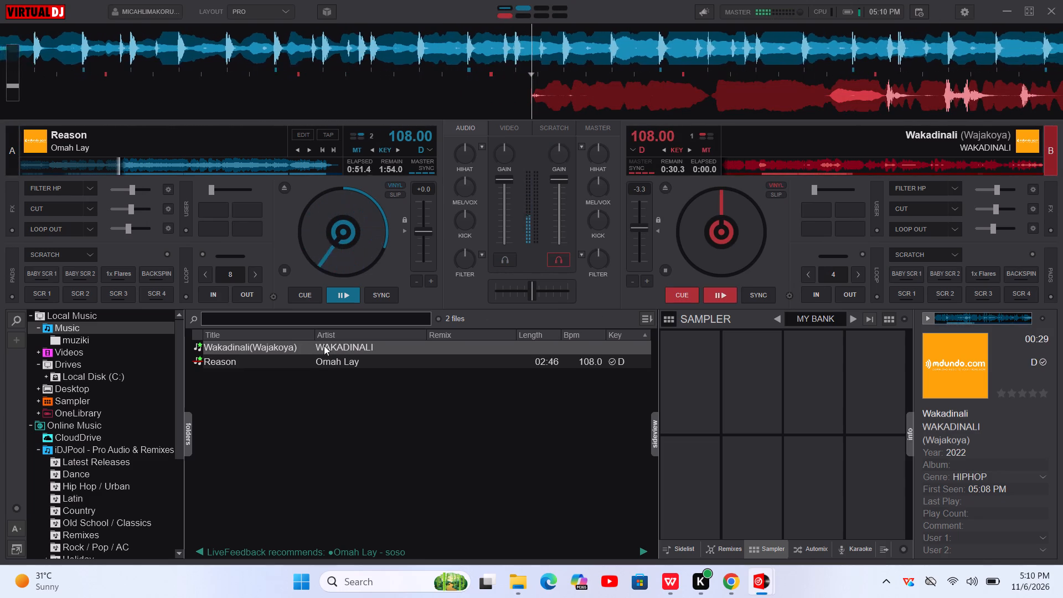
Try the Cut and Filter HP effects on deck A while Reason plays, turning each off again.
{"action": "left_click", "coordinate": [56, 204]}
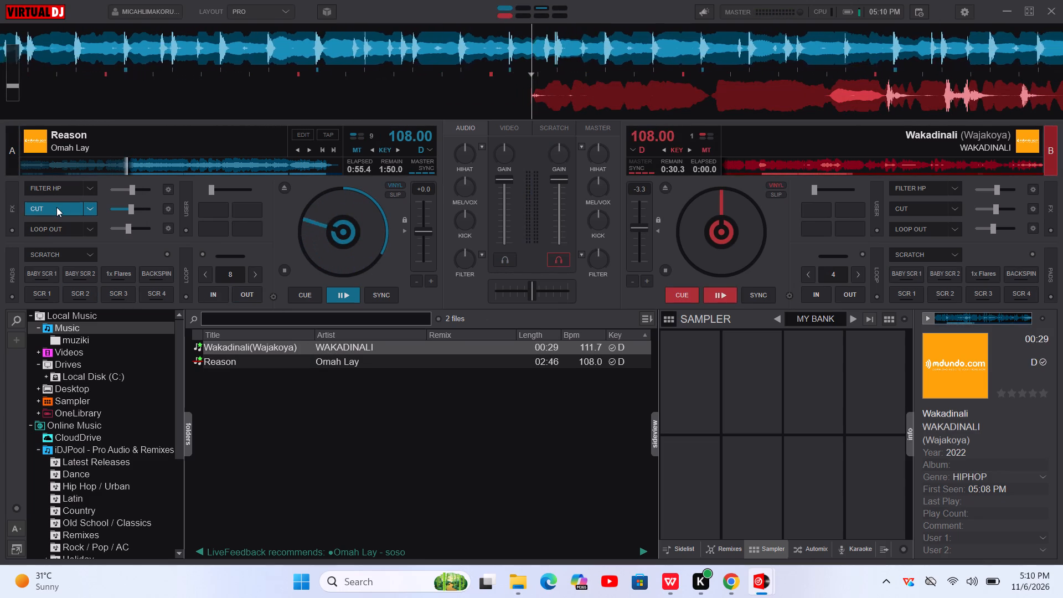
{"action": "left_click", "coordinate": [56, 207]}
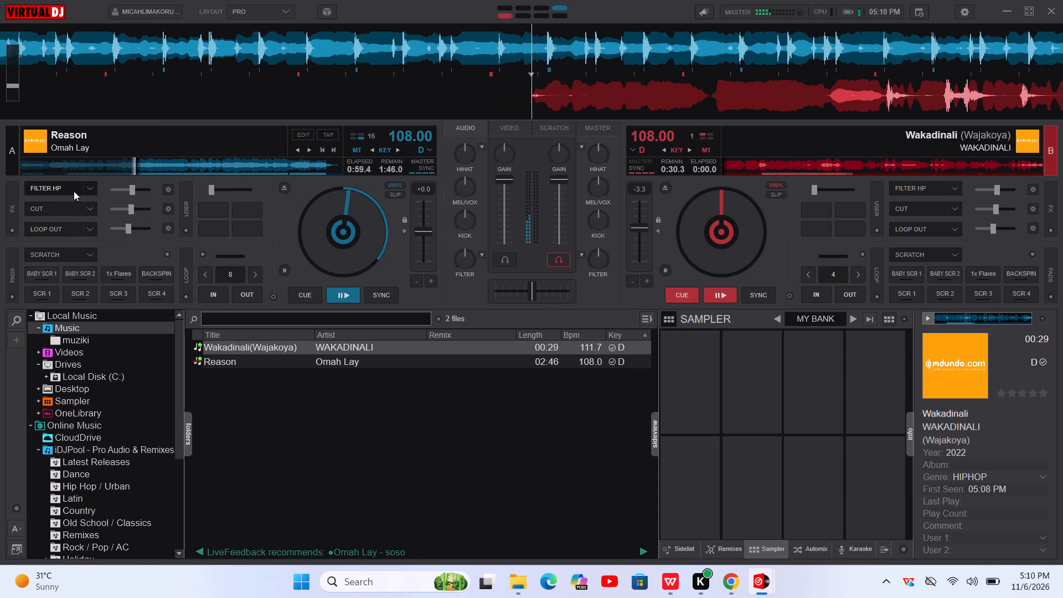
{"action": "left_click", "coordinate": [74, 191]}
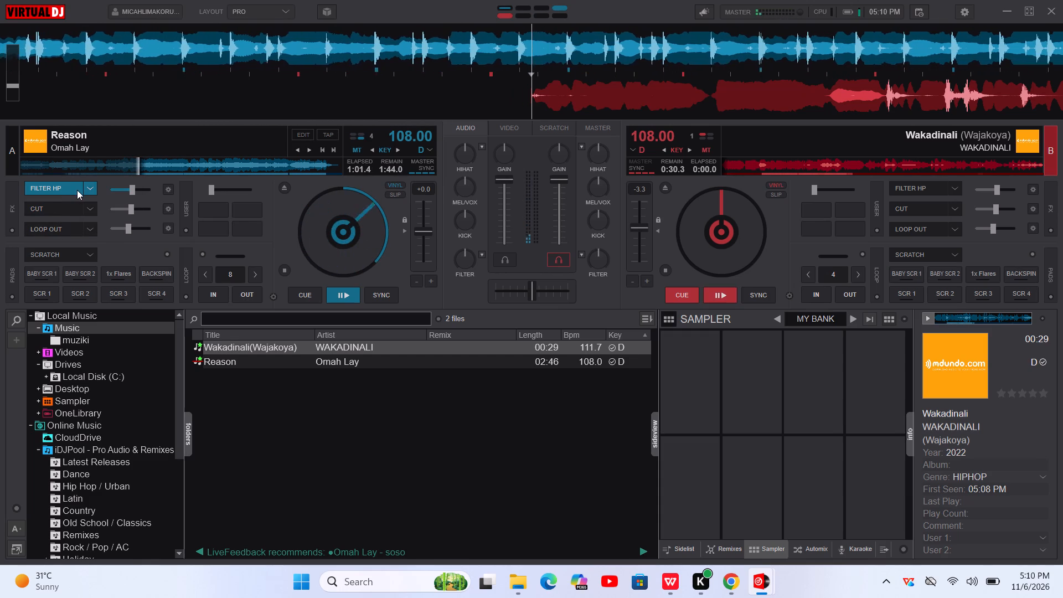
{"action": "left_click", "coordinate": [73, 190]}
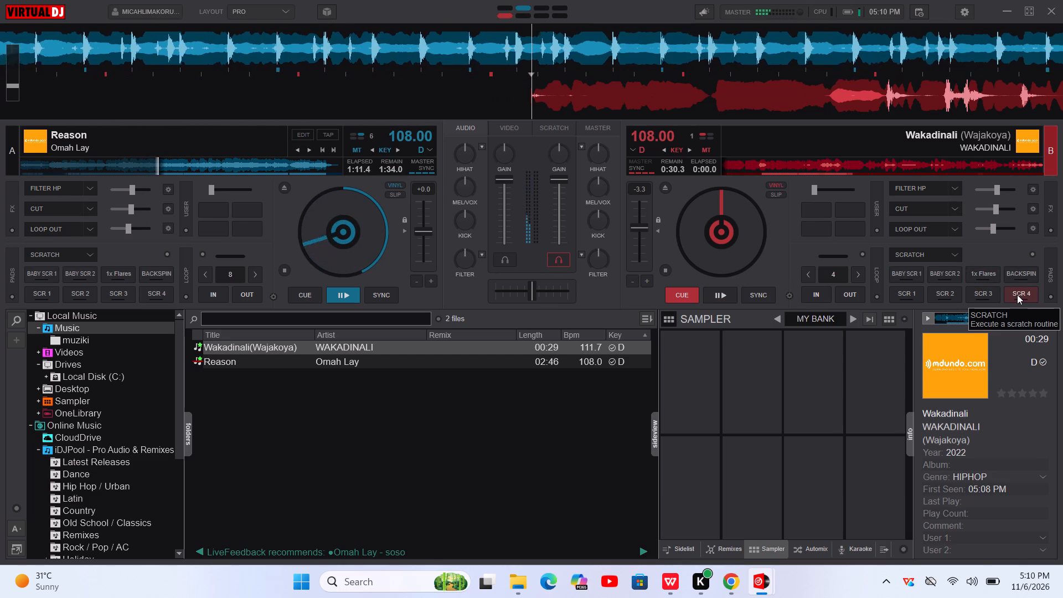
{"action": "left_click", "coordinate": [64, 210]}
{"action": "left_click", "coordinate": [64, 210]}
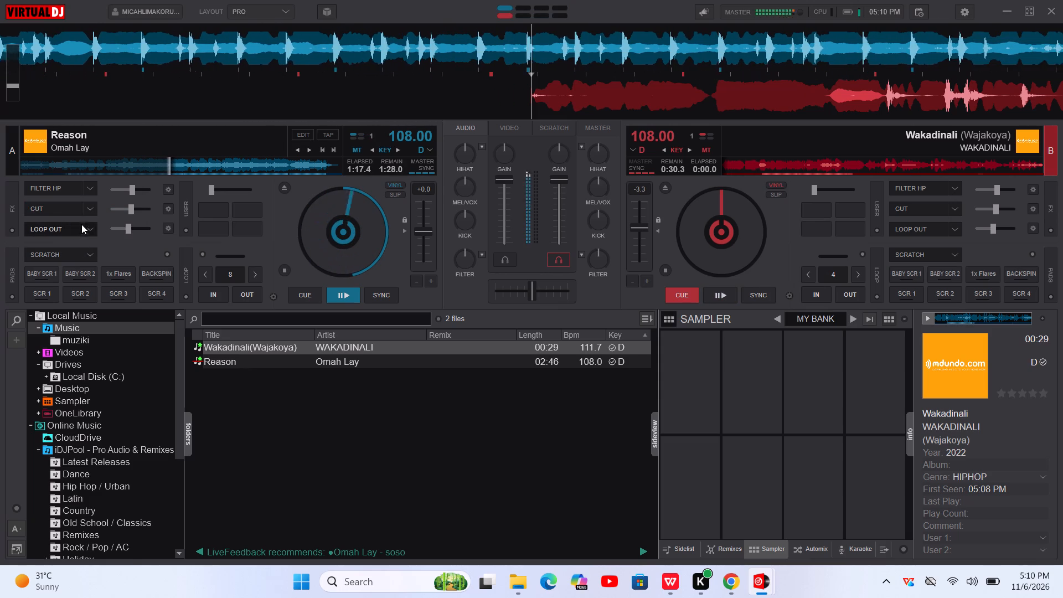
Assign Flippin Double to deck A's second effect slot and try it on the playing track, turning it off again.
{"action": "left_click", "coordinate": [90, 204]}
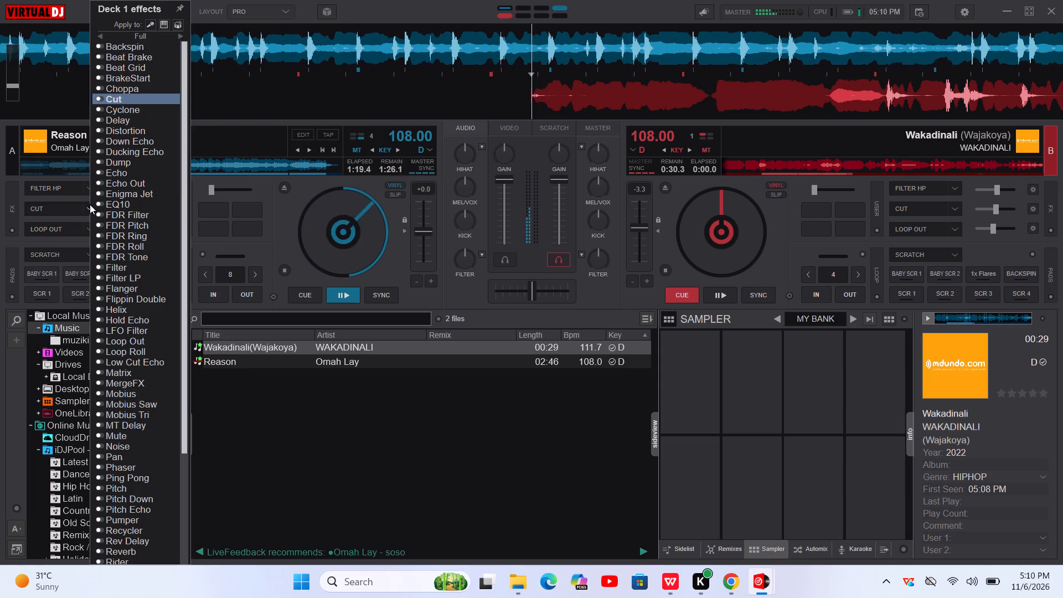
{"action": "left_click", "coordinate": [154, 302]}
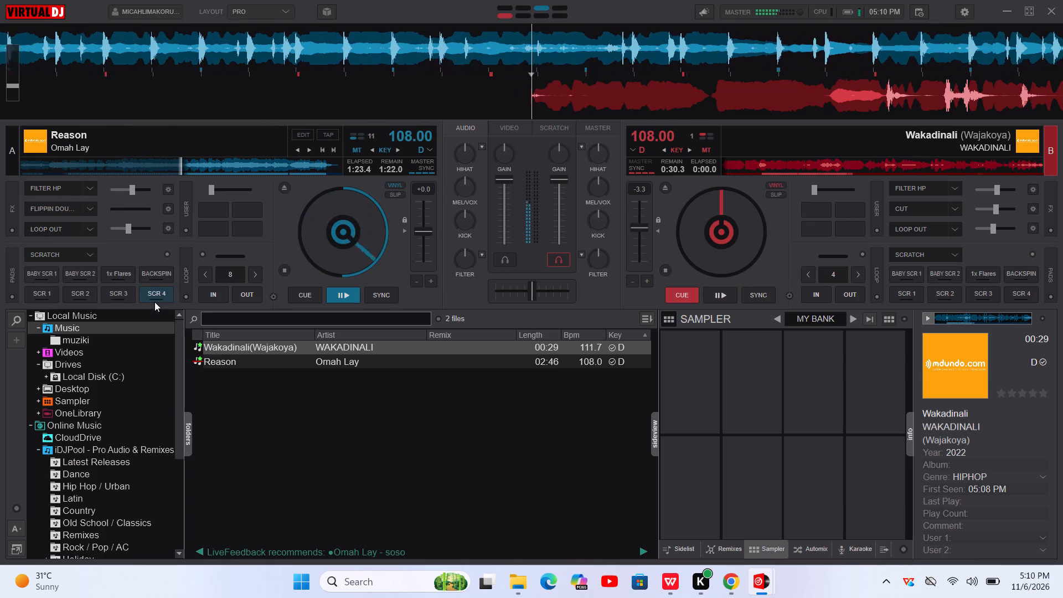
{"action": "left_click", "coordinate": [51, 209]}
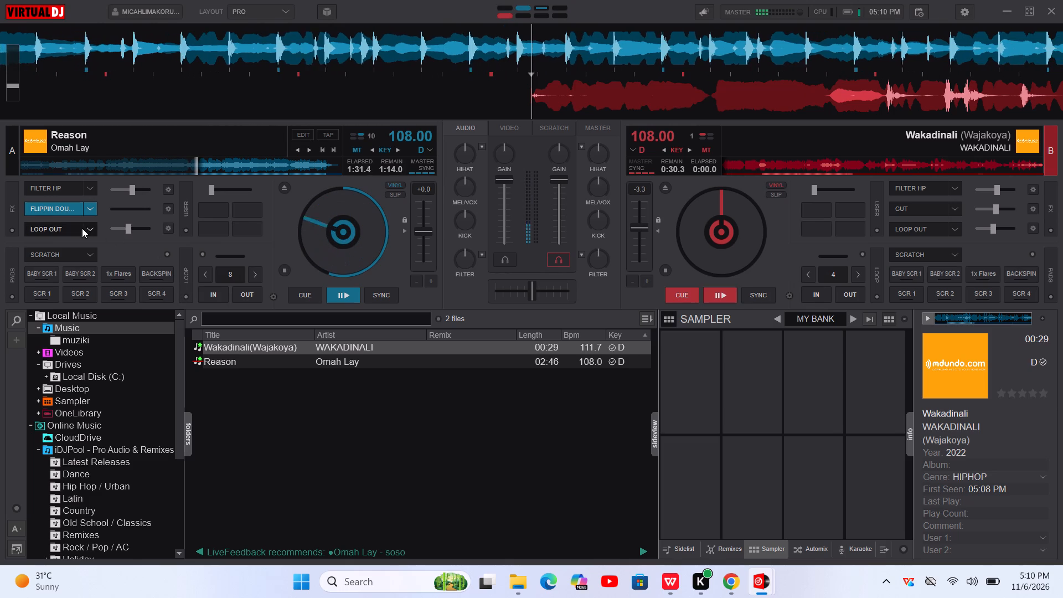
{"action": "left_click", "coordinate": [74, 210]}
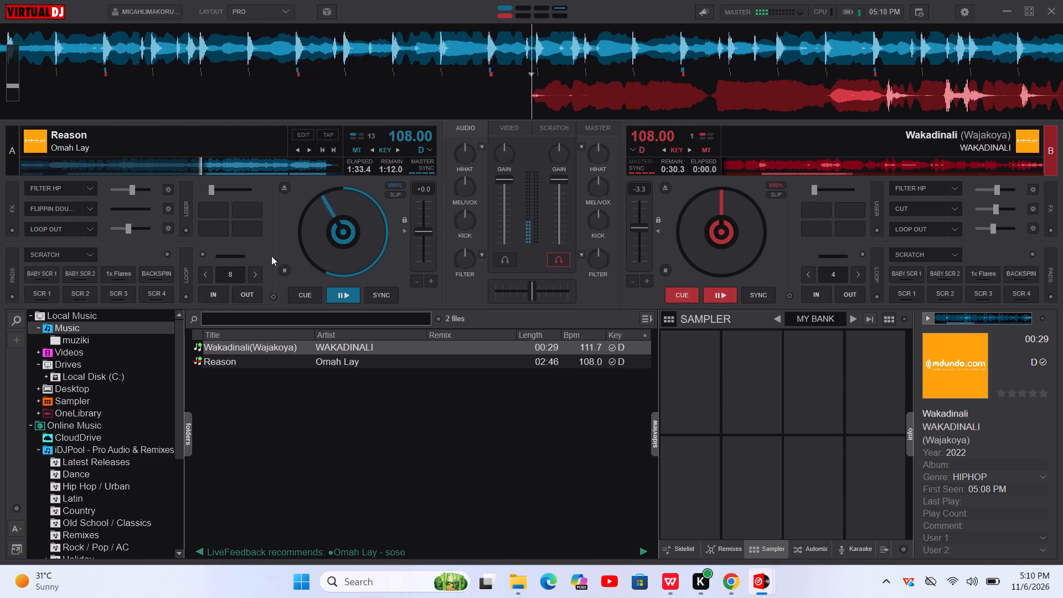
Assign Matrix to deck A's second effect slot and switch it on for Reason, minimising the phone's File Explorer window.
{"action": "left_click", "coordinate": [90, 212]}
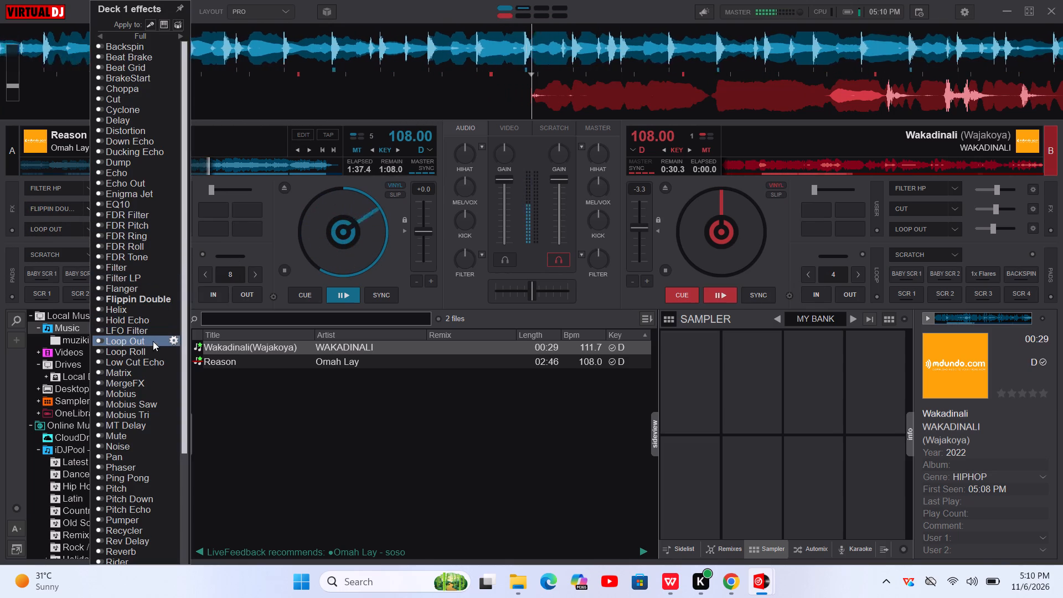
{"action": "left_click", "coordinate": [159, 373]}
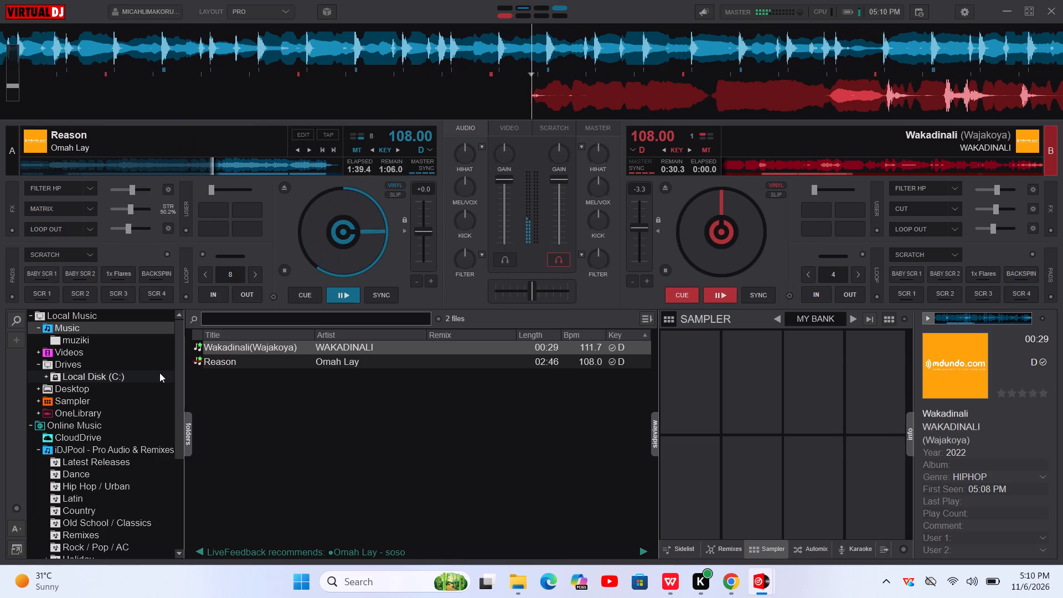
{"action": "left_click", "coordinate": [37, 209]}
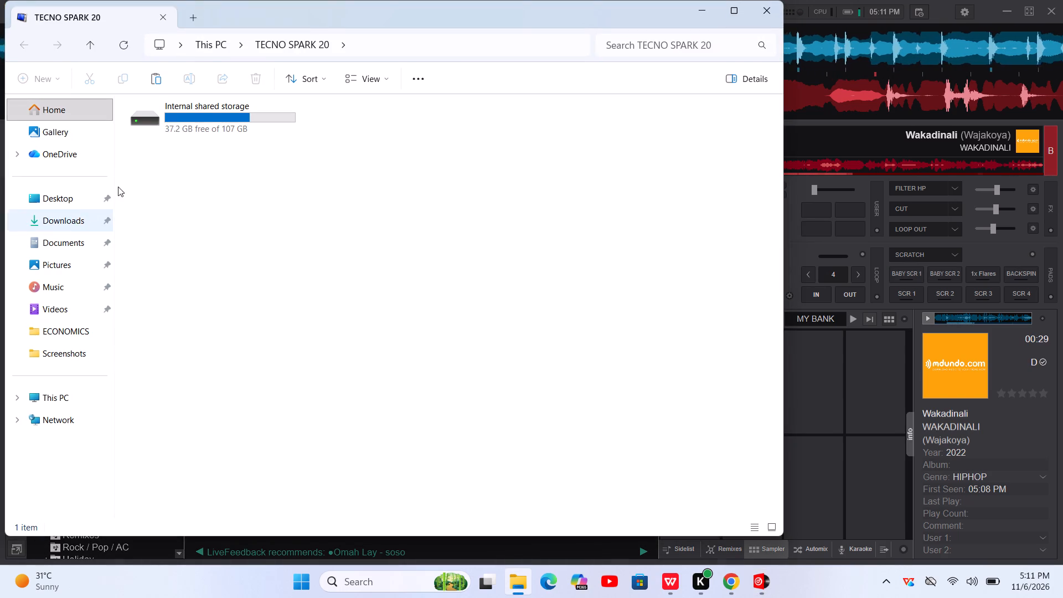
{"action": "left_click", "coordinate": [703, 15]}
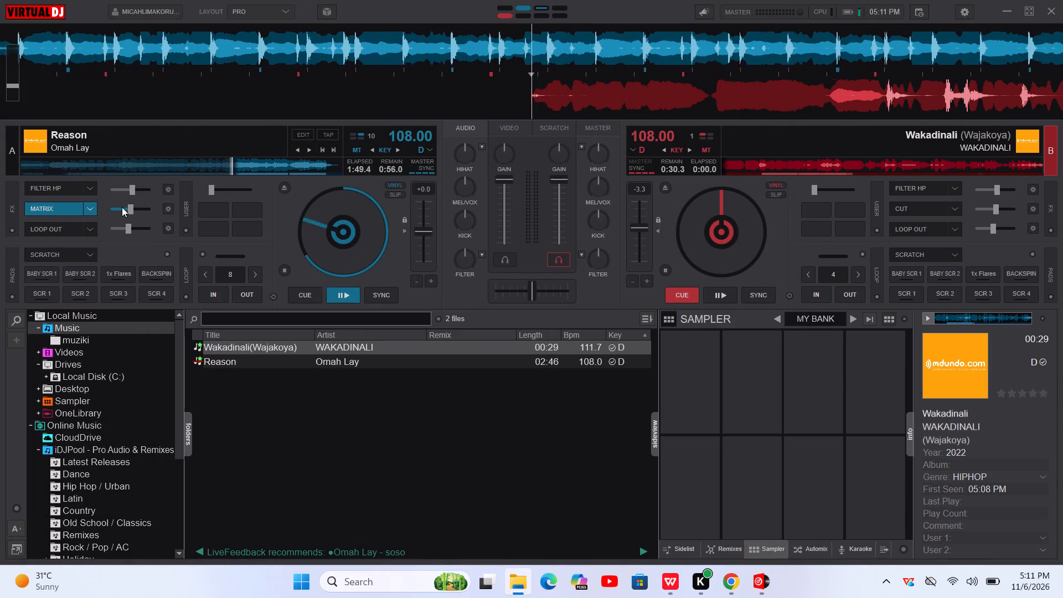
{"action": "left_click", "coordinate": [75, 203]}
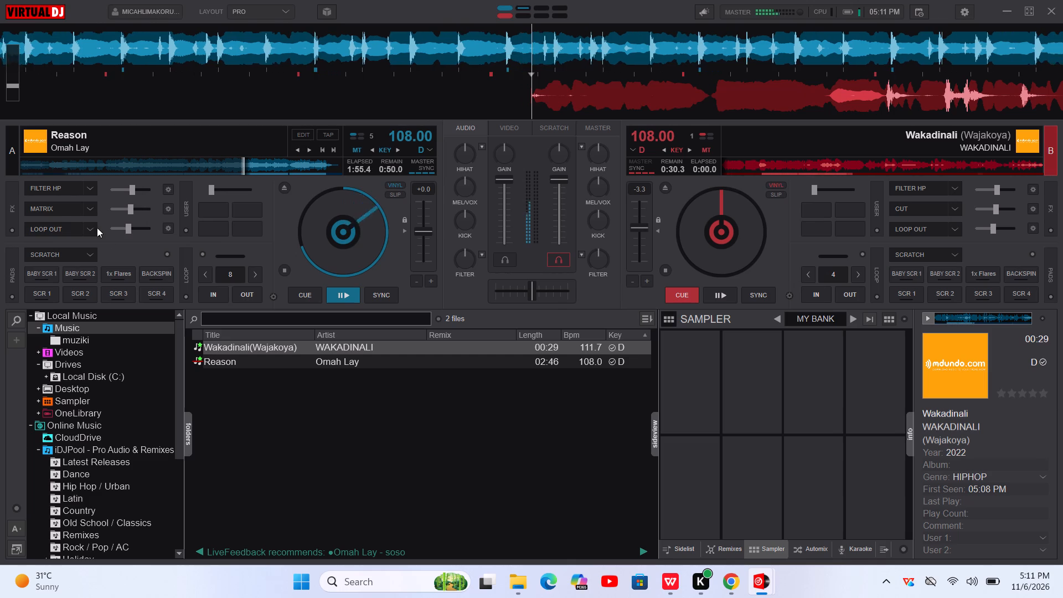
{"action": "left_click", "coordinate": [63, 212]}
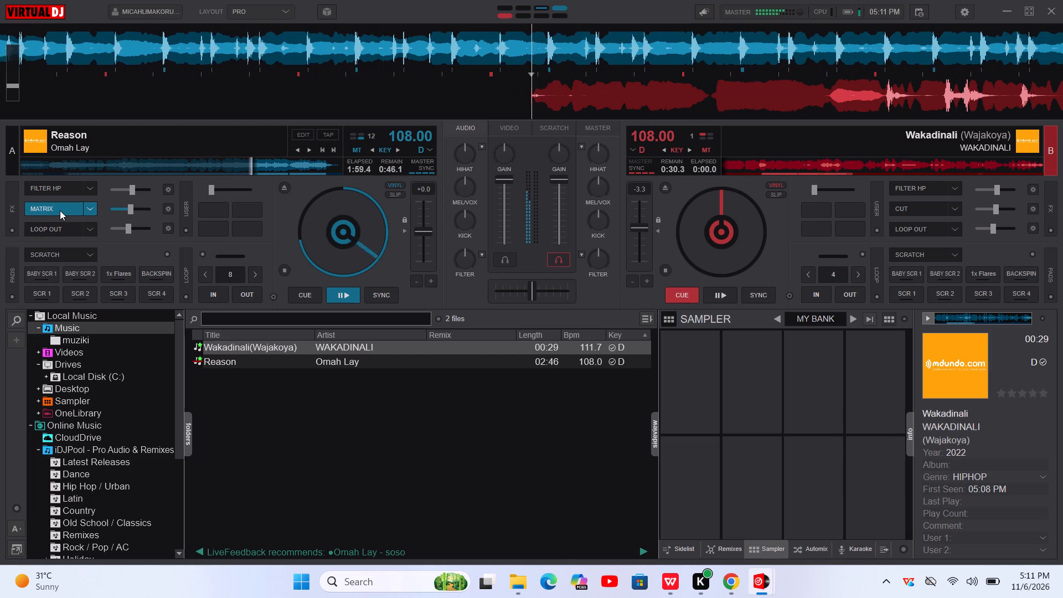
Switch off Matrix on deck A and start Wakadinali on deck B with the SCR 4 scratch pad.
{"action": "left_click", "coordinate": [60, 209]}
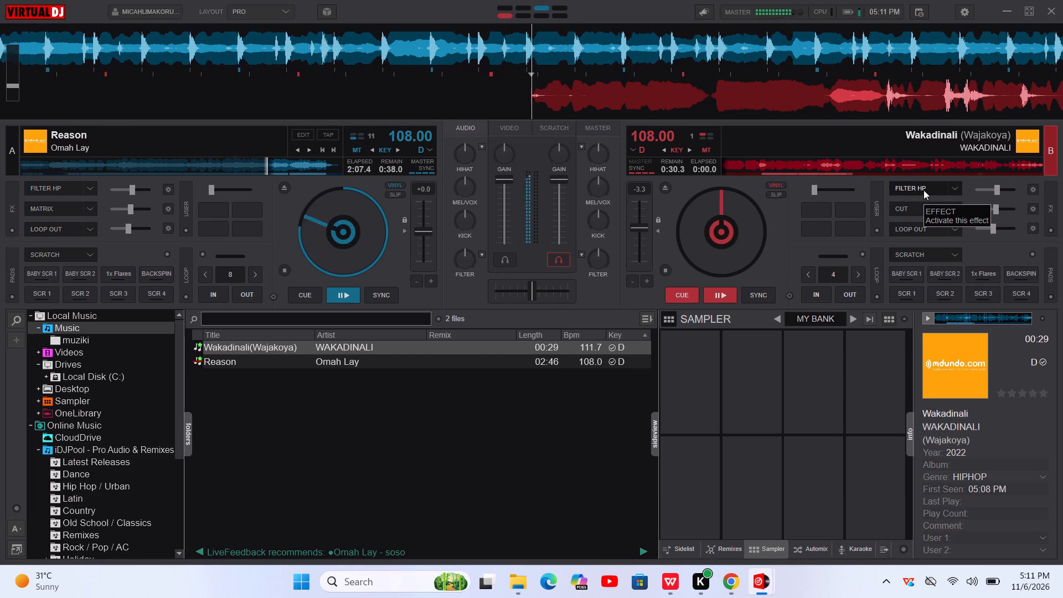
{"action": "left_click", "coordinate": [1020, 289]}
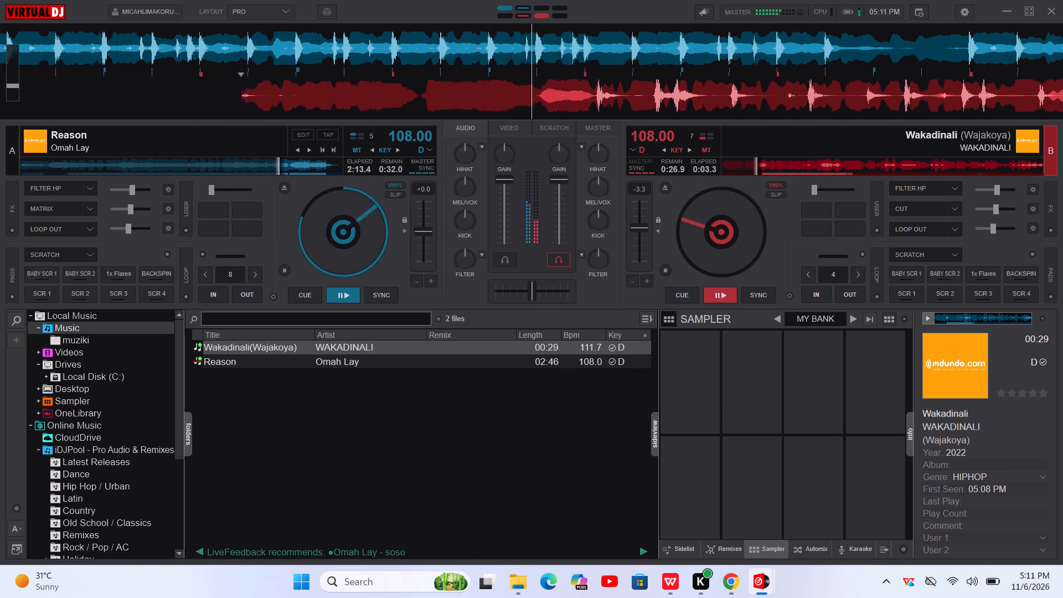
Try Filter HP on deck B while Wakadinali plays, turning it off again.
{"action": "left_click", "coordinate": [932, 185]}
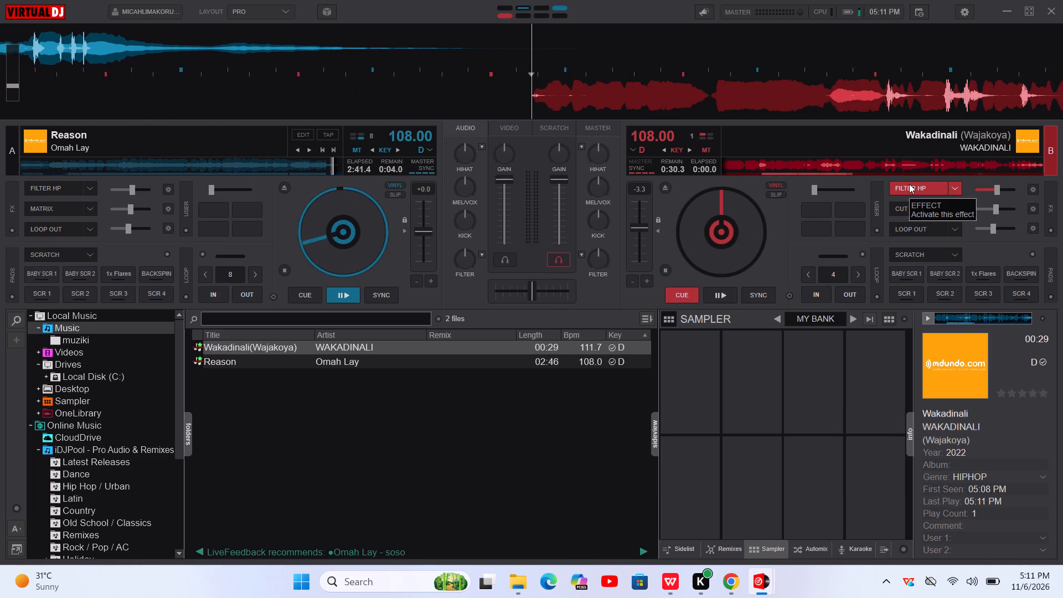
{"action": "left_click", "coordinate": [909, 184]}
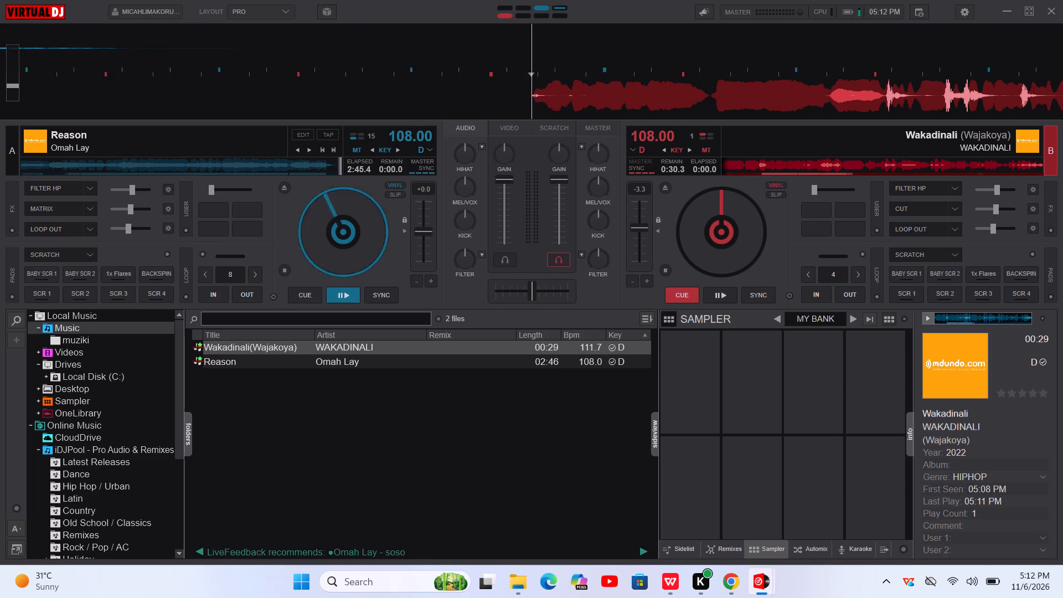
Nudge Wakadinali's waveform slightly forward on deck B and restart Reason from the beginning on deck A.
{"action": "left_click_drag", "start_coordinate": [614, 94], "coordinate": [561, 102]}
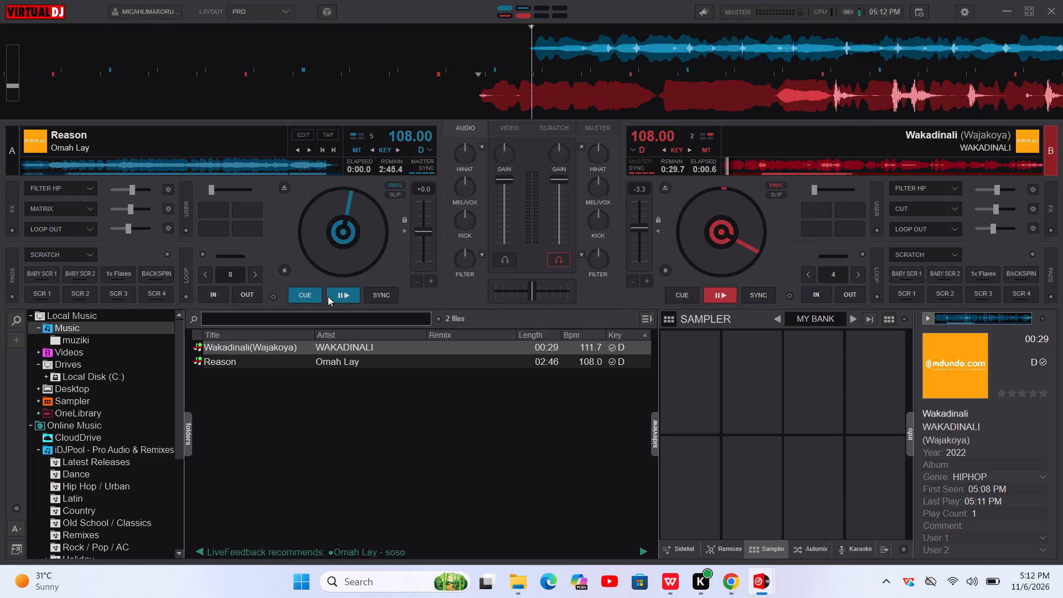
{"action": "left_click", "coordinate": [340, 291]}
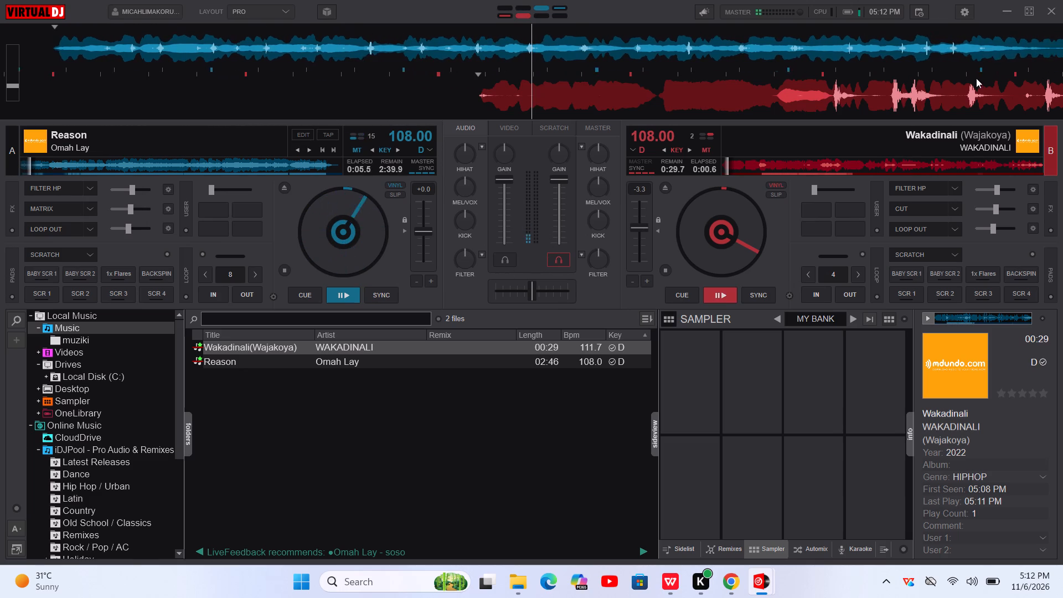
Scrub Wakadinali on deck B forward to about 15 seconds and start it there with the SCR 4 scratch pad.
{"action": "left_click_drag", "start_coordinate": [971, 86], "coordinate": [548, 96]}
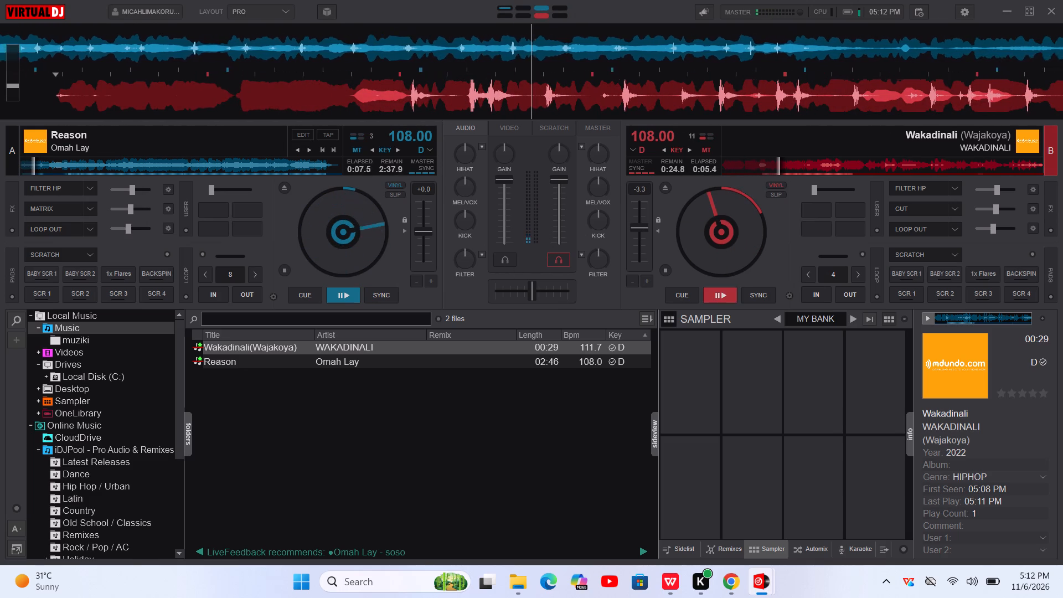
{"action": "left_click_drag", "start_coordinate": [945, 99], "coordinate": [620, 99]}
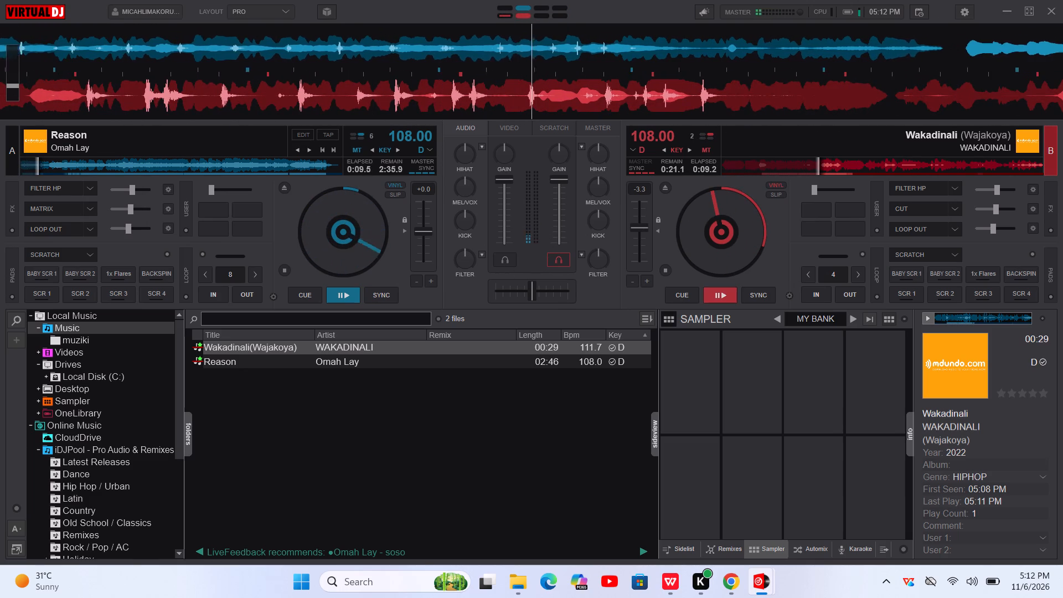
{"action": "left_click_drag", "start_coordinate": [956, 100], "coordinate": [690, 96]}
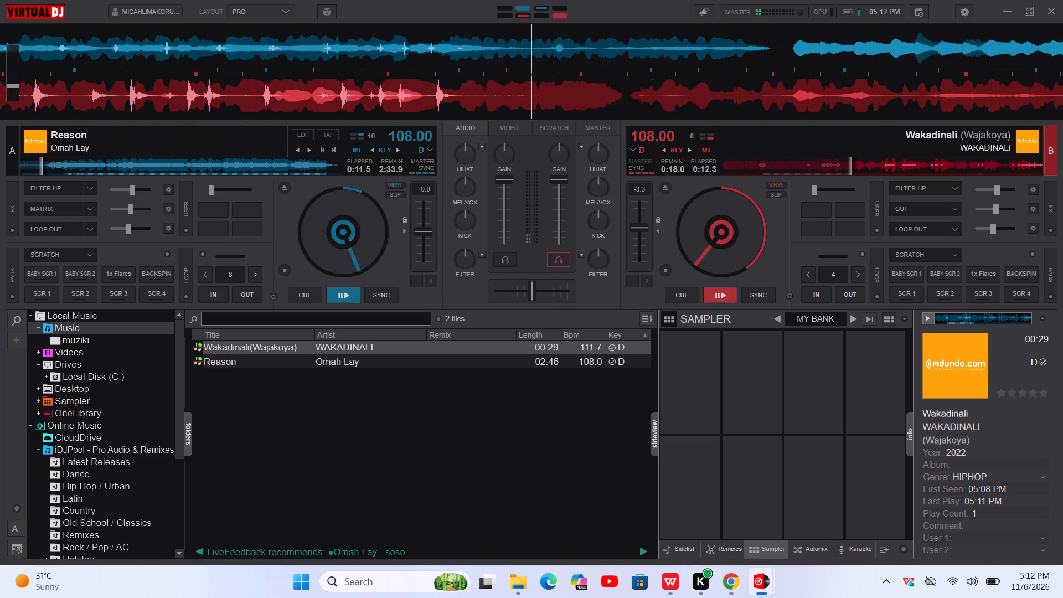
{"action": "left_click_drag", "start_coordinate": [928, 99], "coordinate": [734, 92]}
{"action": "left_click_drag", "start_coordinate": [899, 96], "coordinate": [807, 96]}
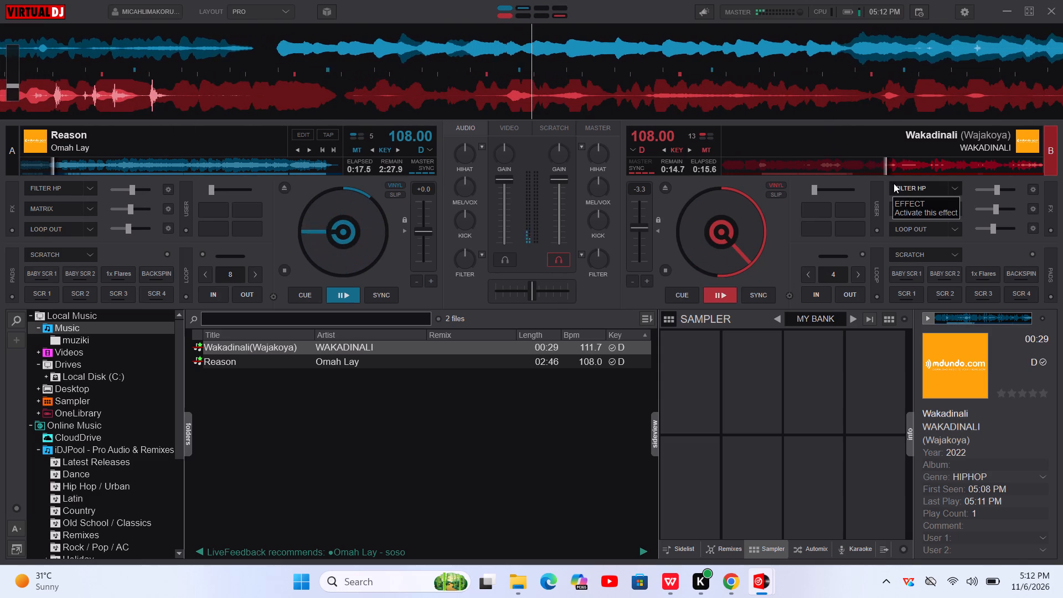
{"action": "left_click", "coordinate": [1018, 288]}
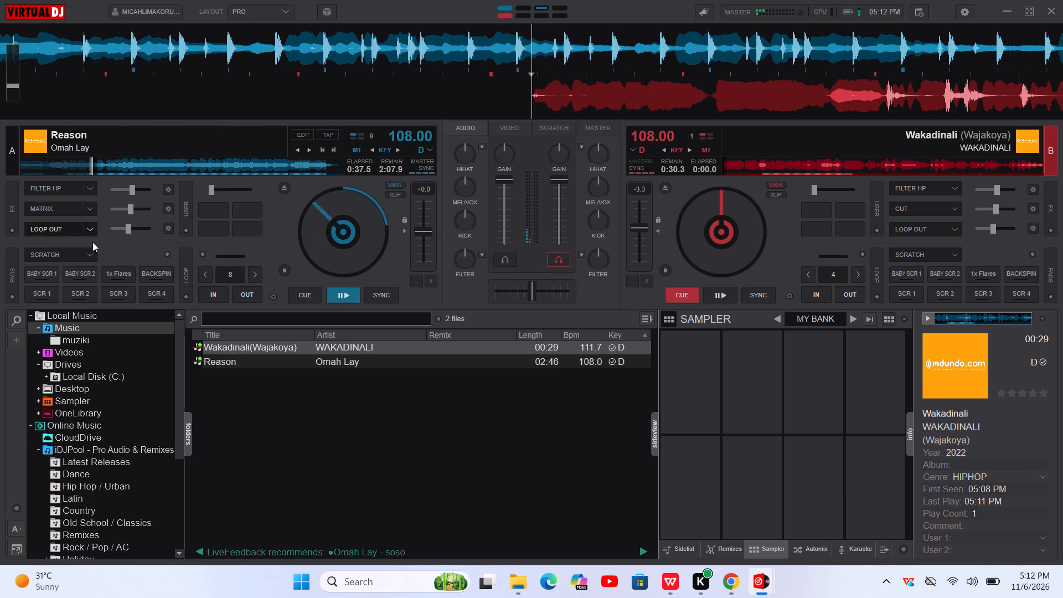
Load Extra-Pressure by Bensoul from the muziki folder onto deck B and start it with the SCR 4 scratch pad.
{"action": "double_click", "coordinate": [91, 339]}
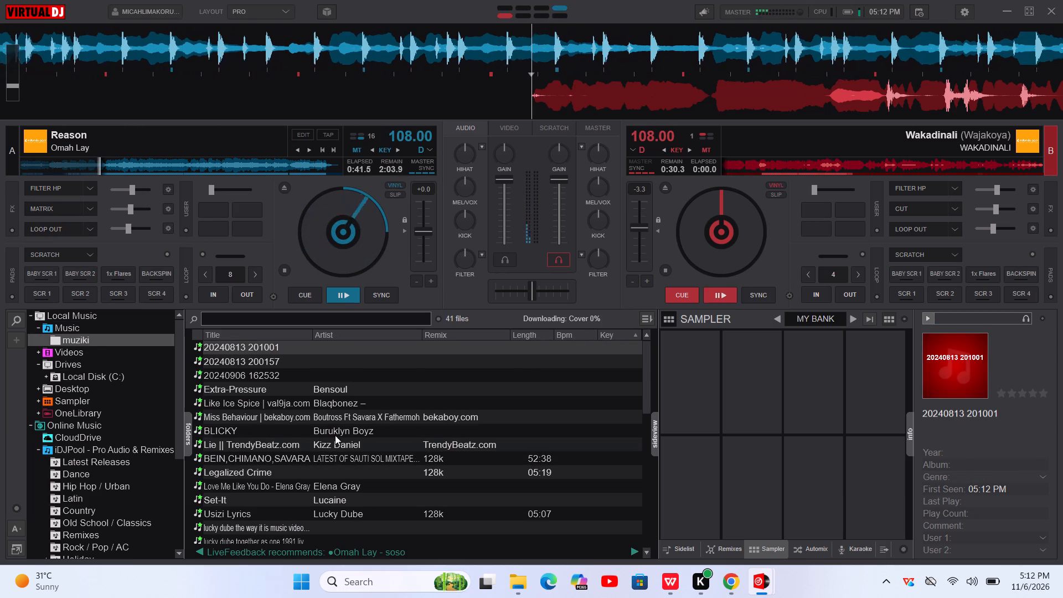
{"action": "double_click", "coordinate": [374, 388]}
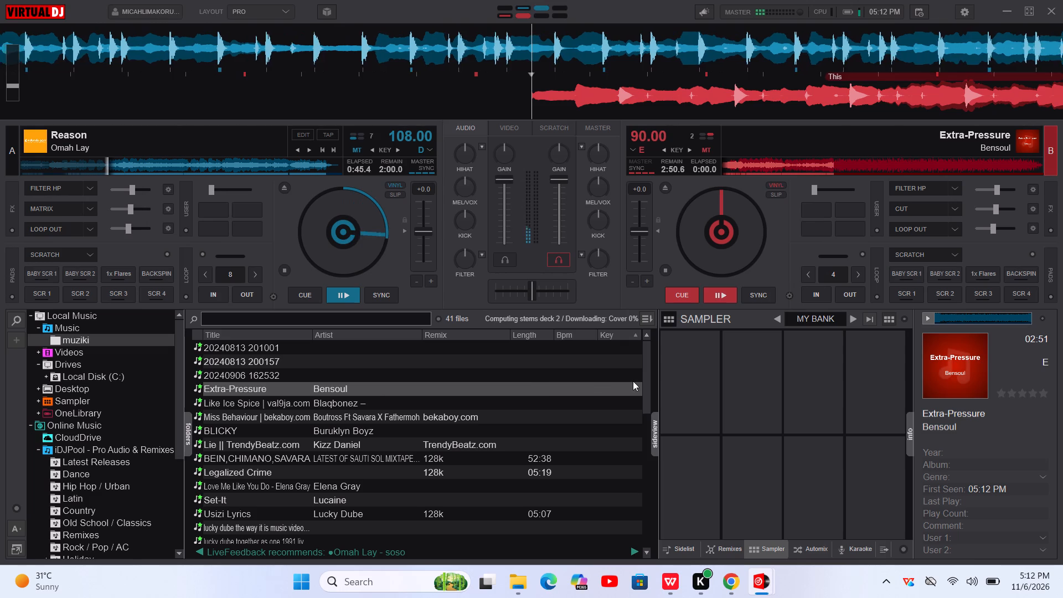
{"action": "left_click", "coordinate": [1023, 292]}
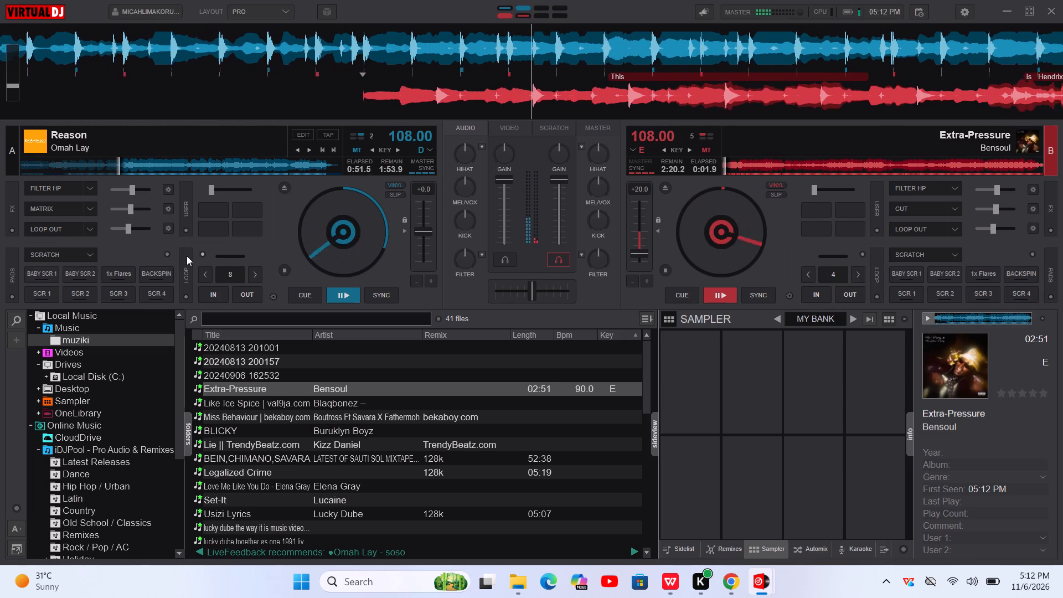
Switch on Matrix on deck A so that Extra-Pressure on deck B takes over from Reason.
{"action": "left_click", "coordinate": [62, 208]}
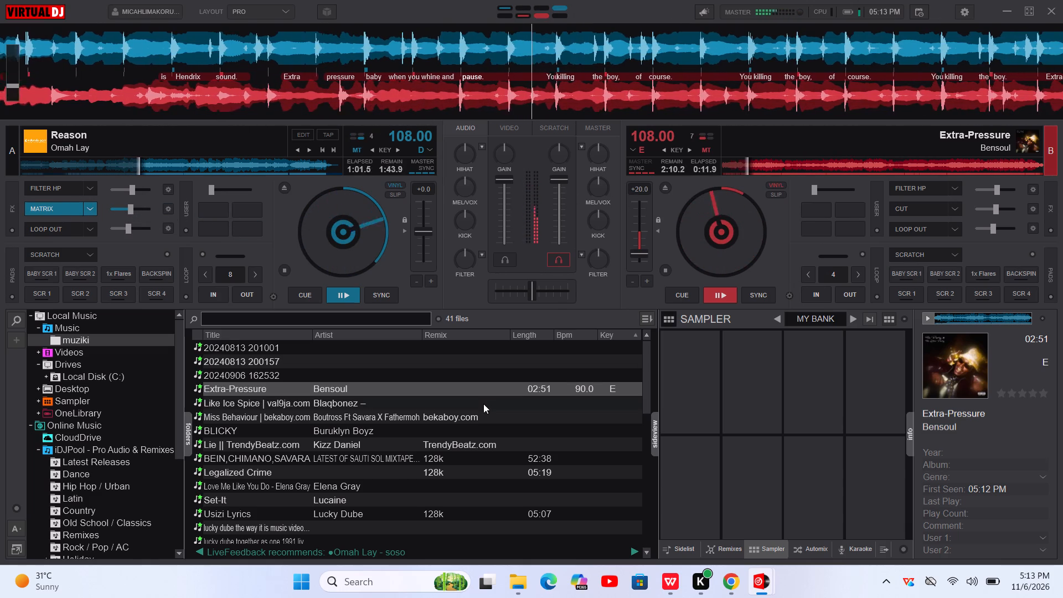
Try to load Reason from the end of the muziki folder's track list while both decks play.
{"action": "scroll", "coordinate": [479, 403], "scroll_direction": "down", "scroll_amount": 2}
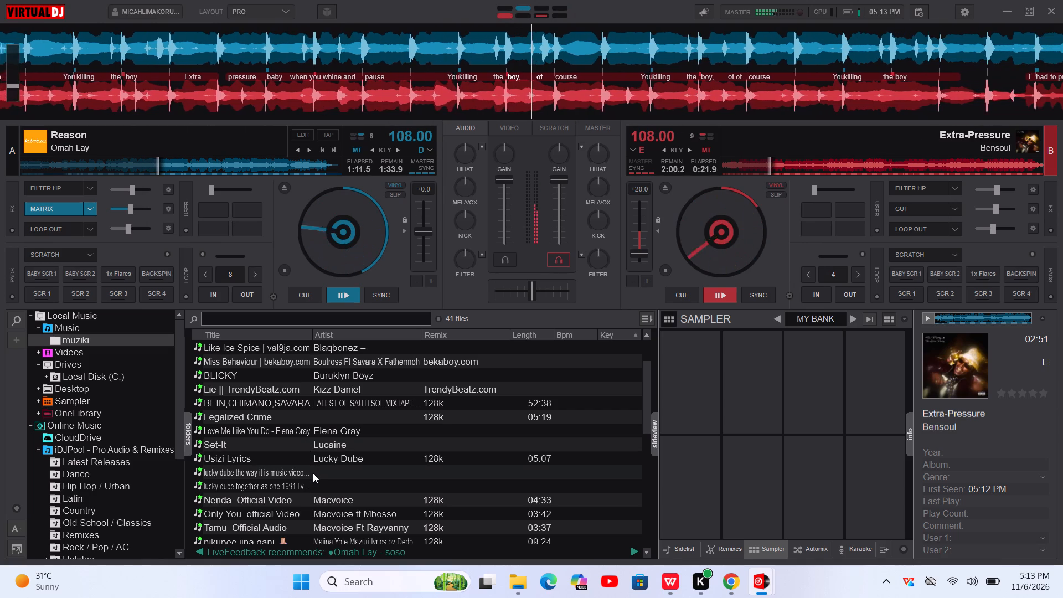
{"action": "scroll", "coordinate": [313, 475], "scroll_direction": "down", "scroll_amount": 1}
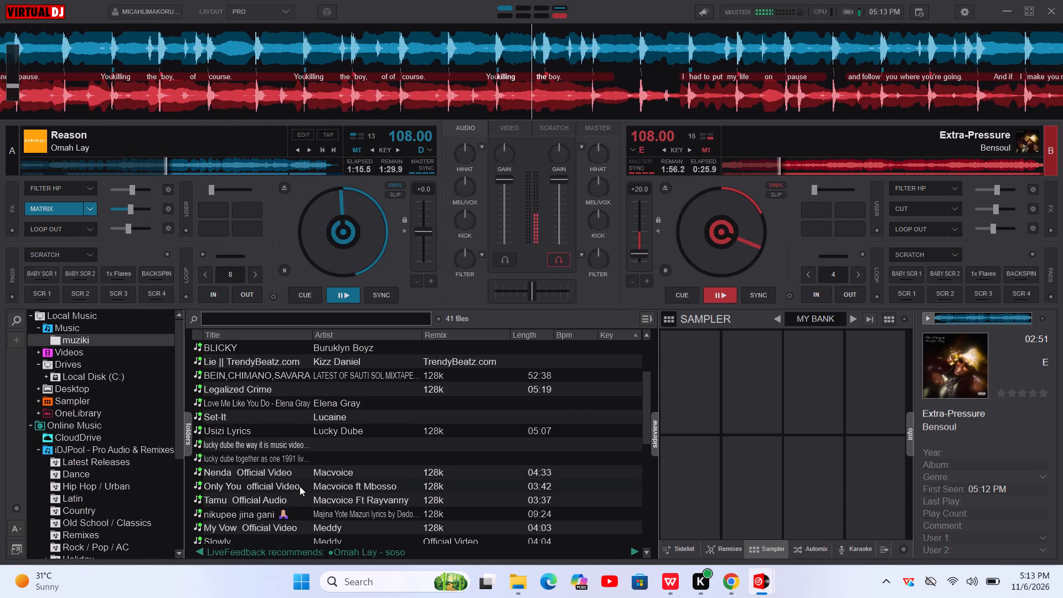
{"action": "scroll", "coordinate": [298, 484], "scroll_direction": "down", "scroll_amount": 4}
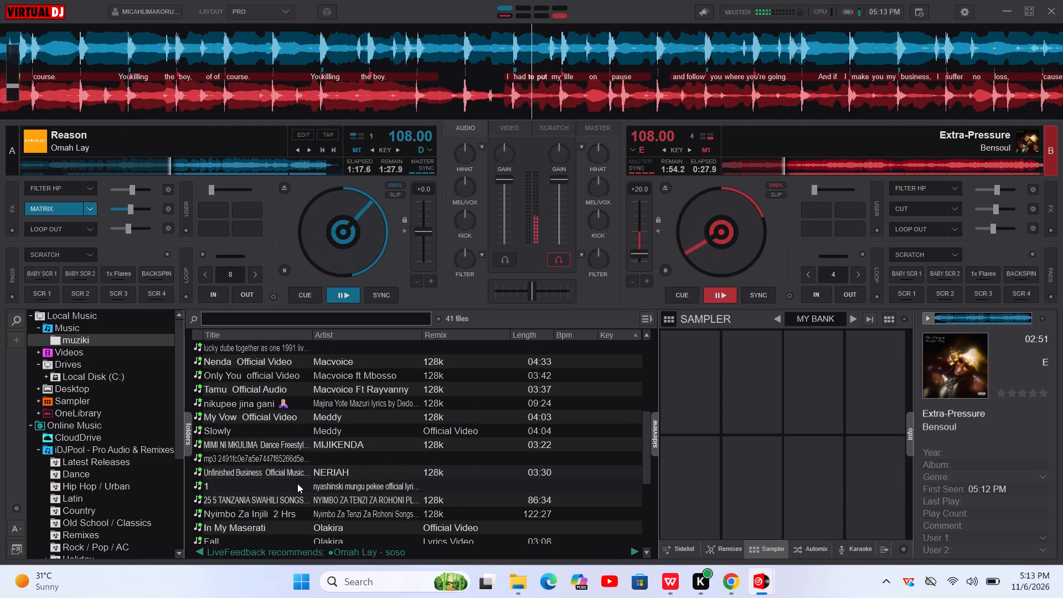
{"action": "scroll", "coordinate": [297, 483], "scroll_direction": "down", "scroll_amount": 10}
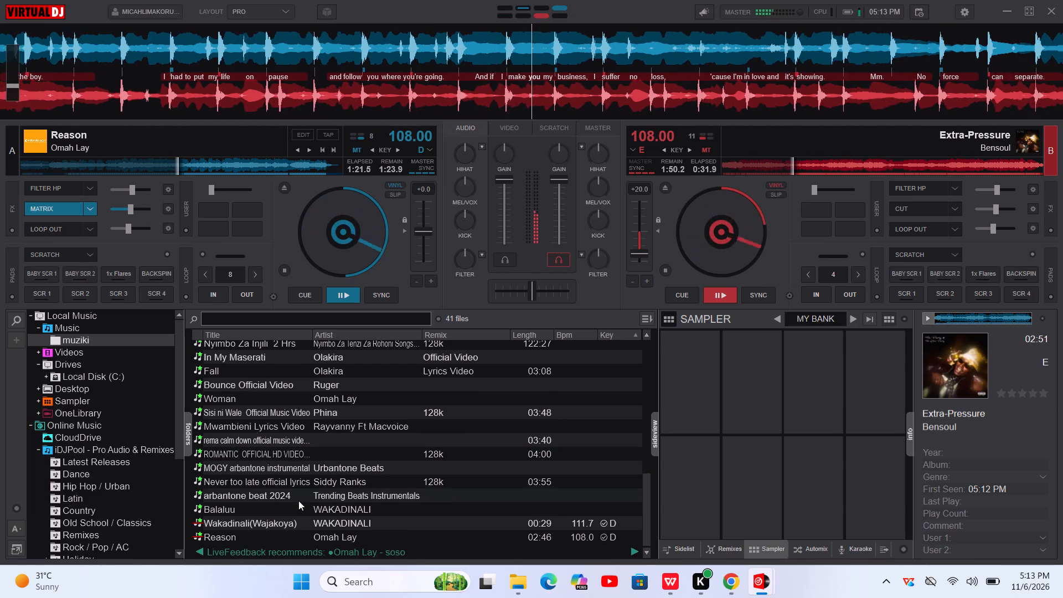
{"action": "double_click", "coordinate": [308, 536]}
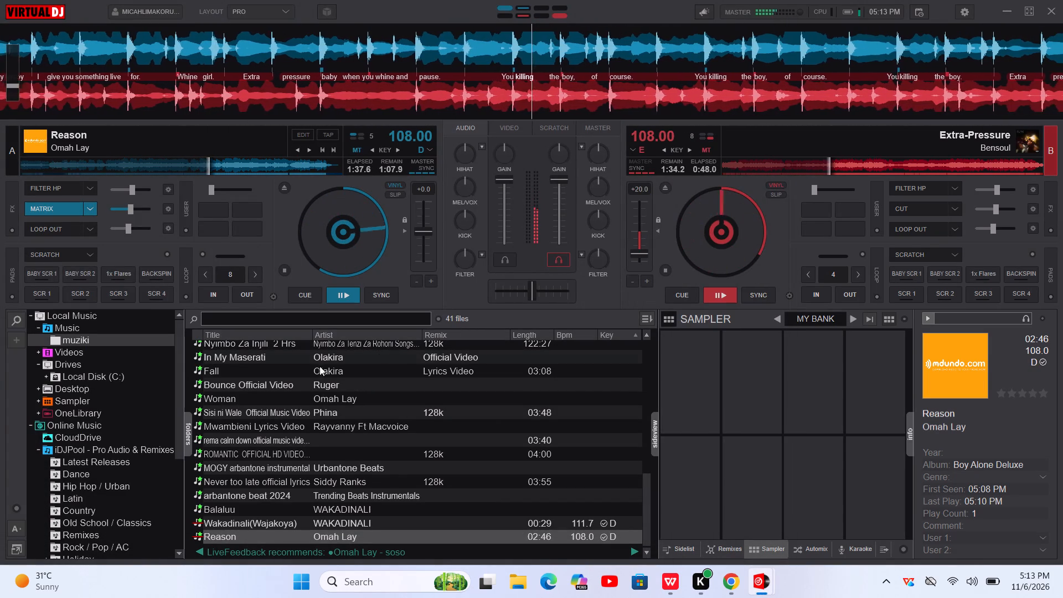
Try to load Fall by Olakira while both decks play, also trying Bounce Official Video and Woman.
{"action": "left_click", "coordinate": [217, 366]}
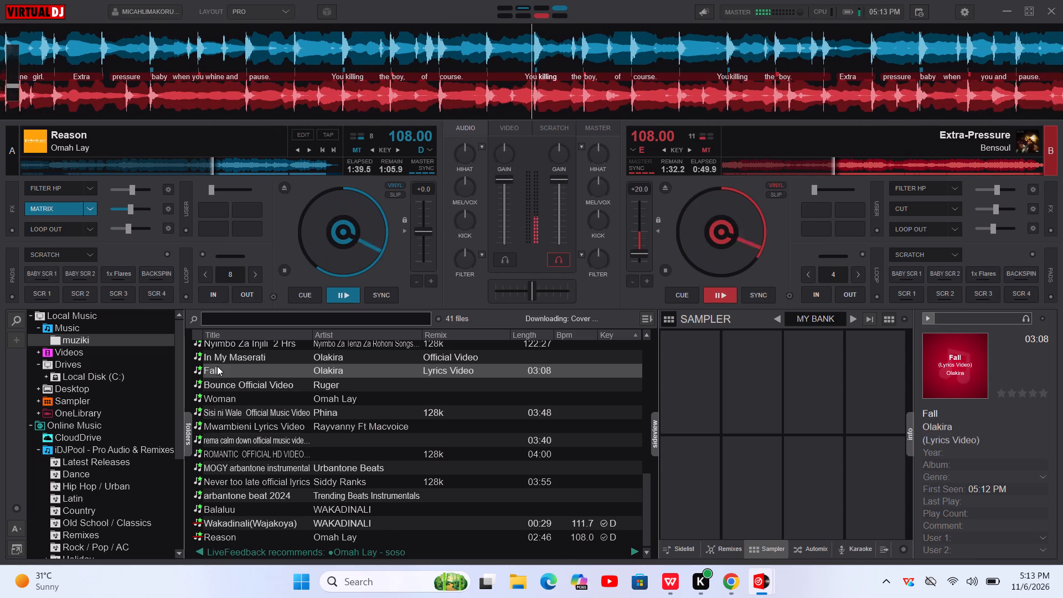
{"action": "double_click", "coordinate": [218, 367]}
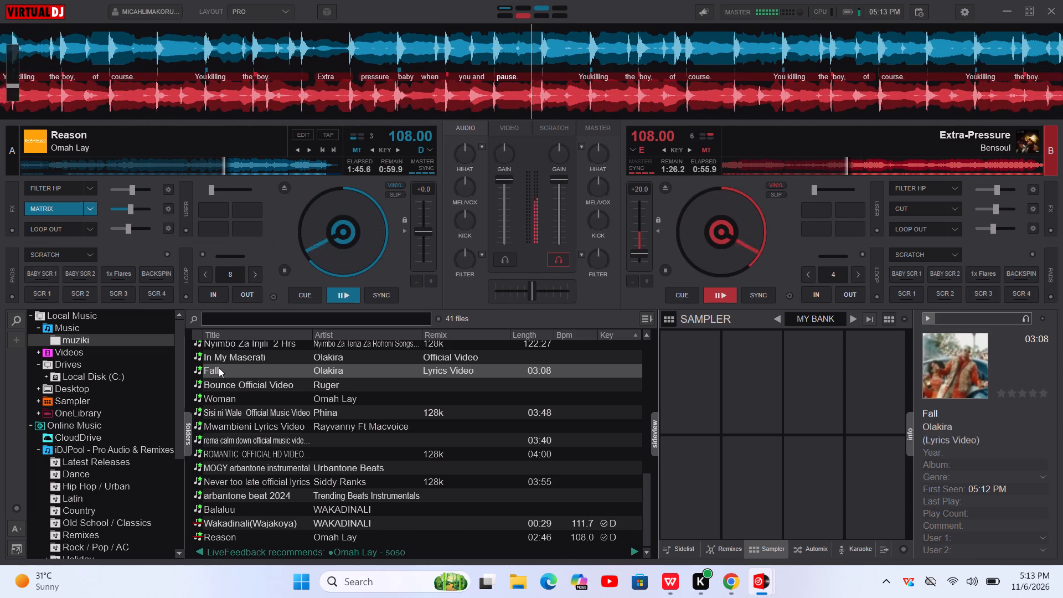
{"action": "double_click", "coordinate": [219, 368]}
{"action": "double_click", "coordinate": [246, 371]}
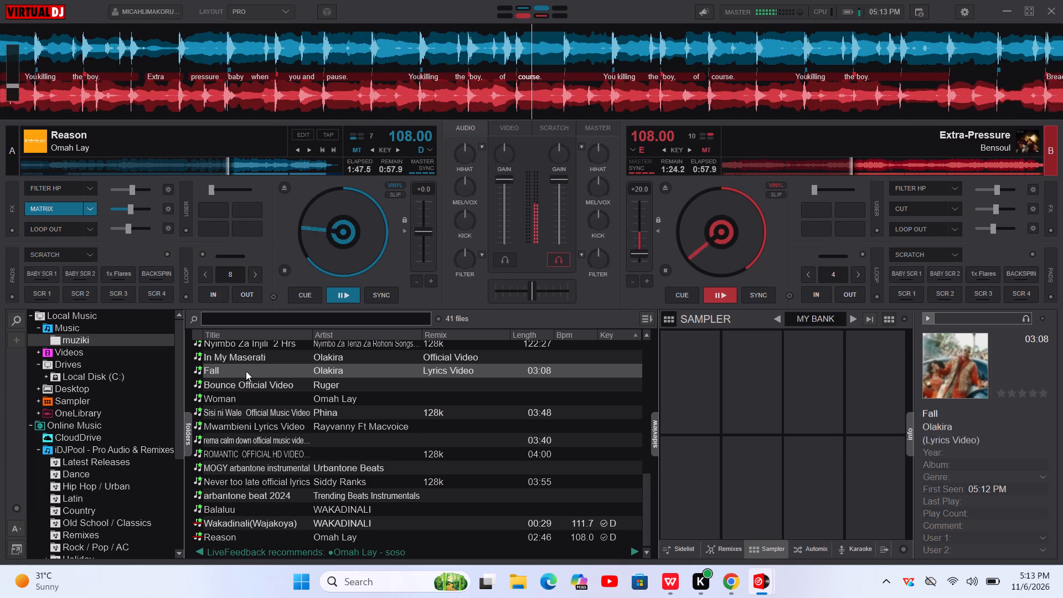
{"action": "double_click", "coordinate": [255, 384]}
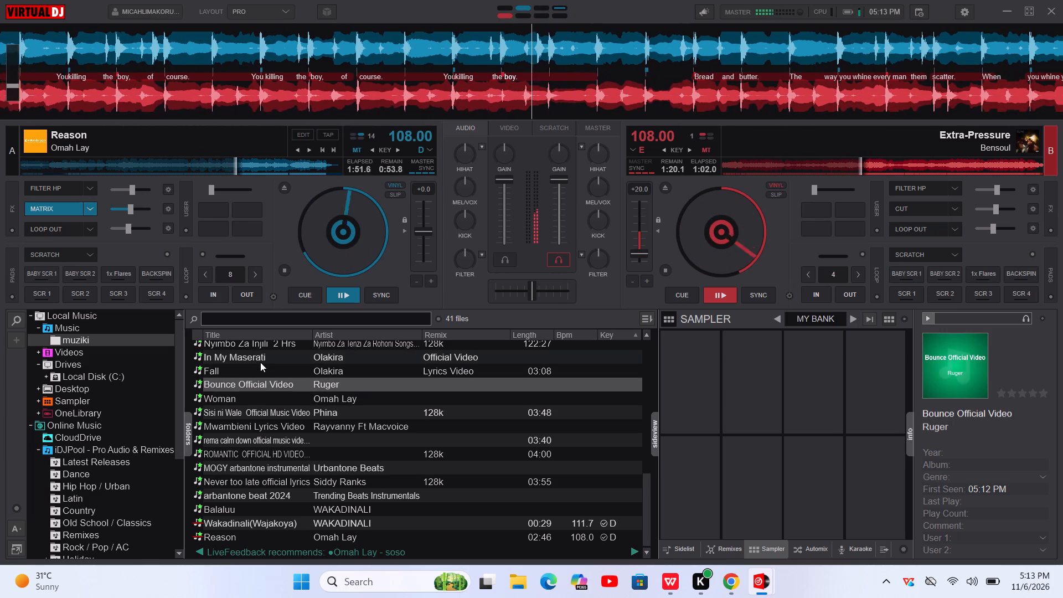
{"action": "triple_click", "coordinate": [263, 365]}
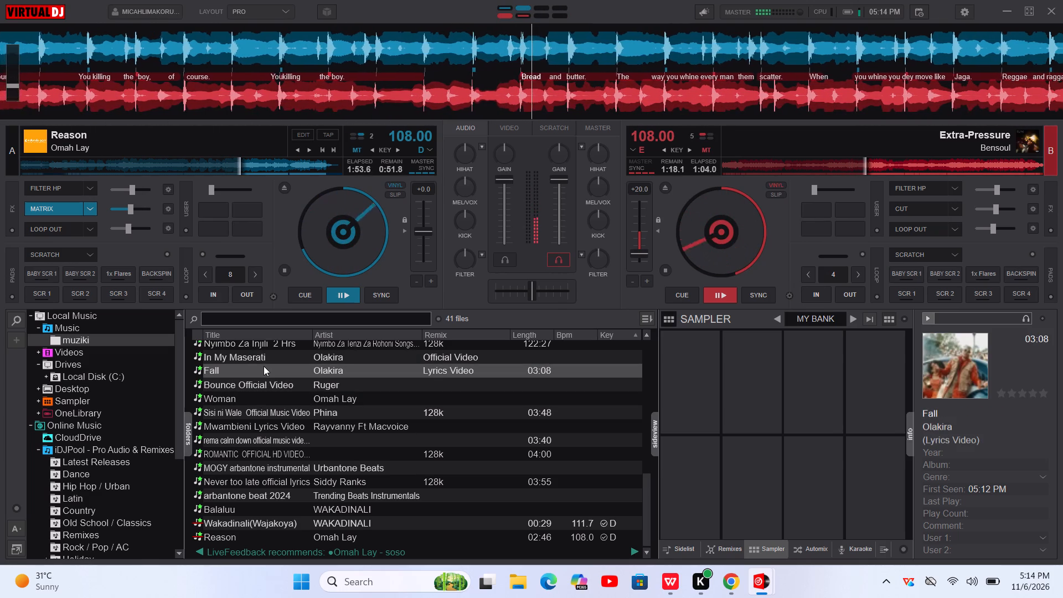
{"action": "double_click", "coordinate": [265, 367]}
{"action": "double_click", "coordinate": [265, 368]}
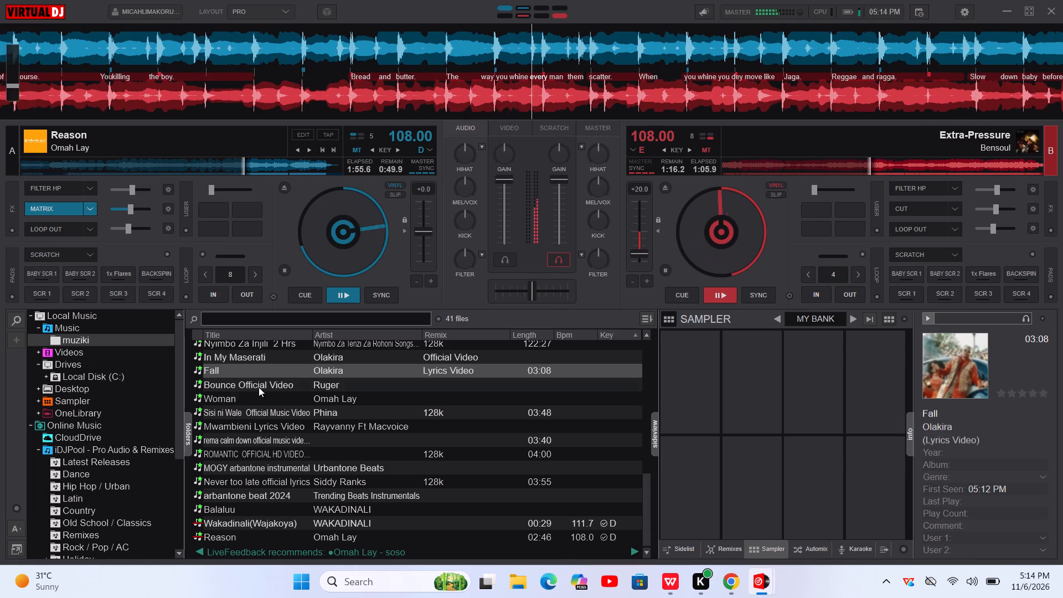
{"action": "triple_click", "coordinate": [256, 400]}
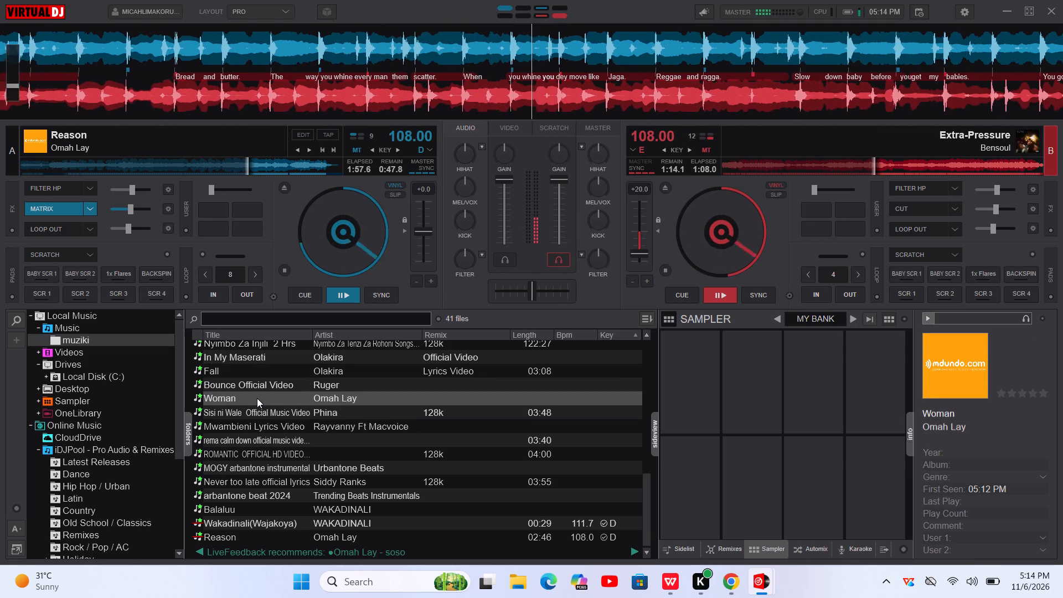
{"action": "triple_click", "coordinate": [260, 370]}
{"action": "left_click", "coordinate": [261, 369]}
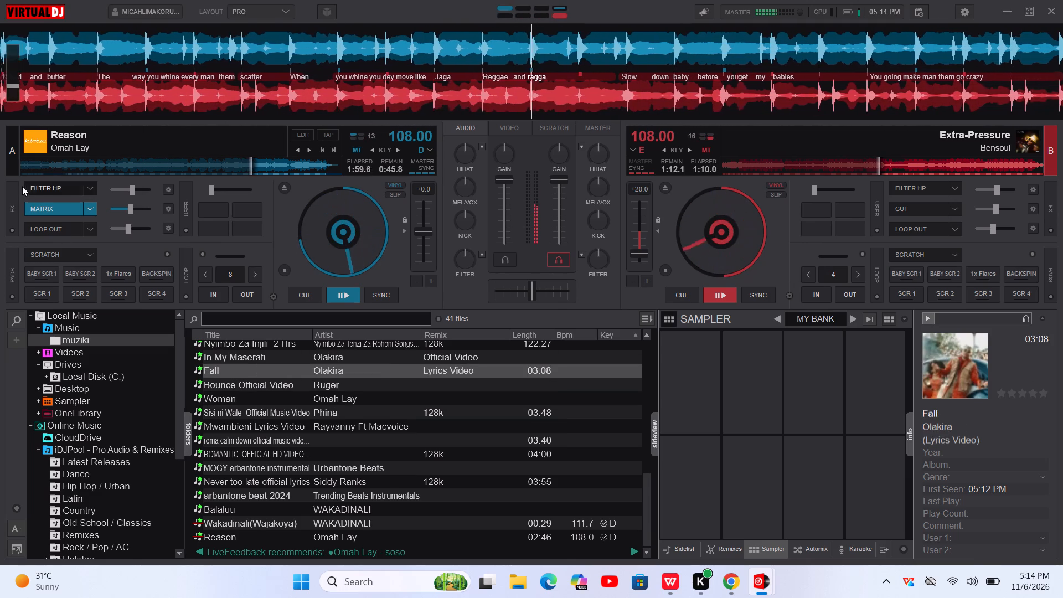
Switch off Matrix on deck A and end Reason with the Loop Out effect.
{"action": "left_click", "coordinate": [54, 205]}
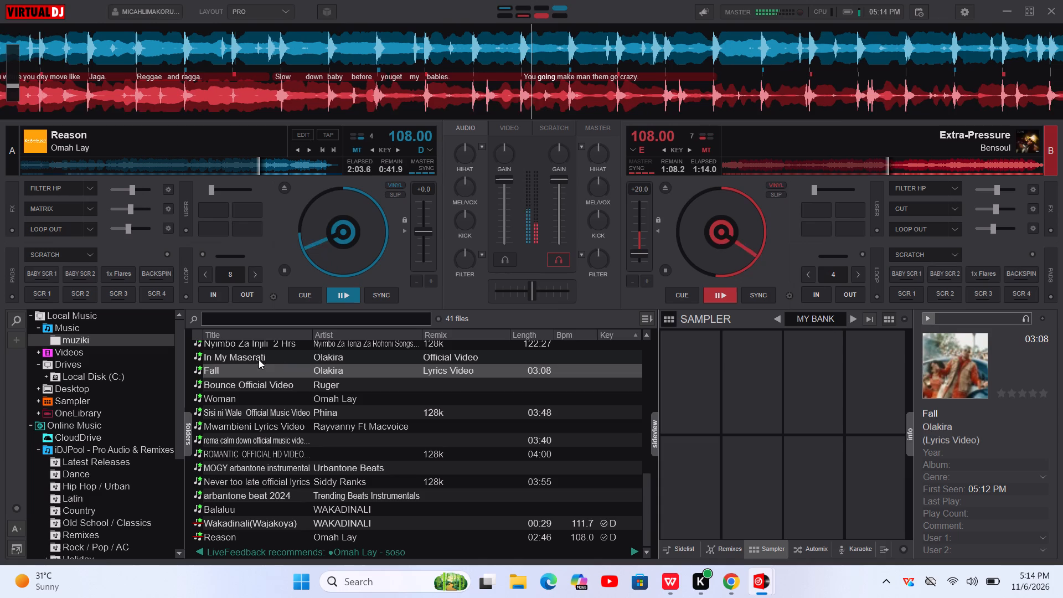
{"action": "left_click", "coordinate": [79, 233]}
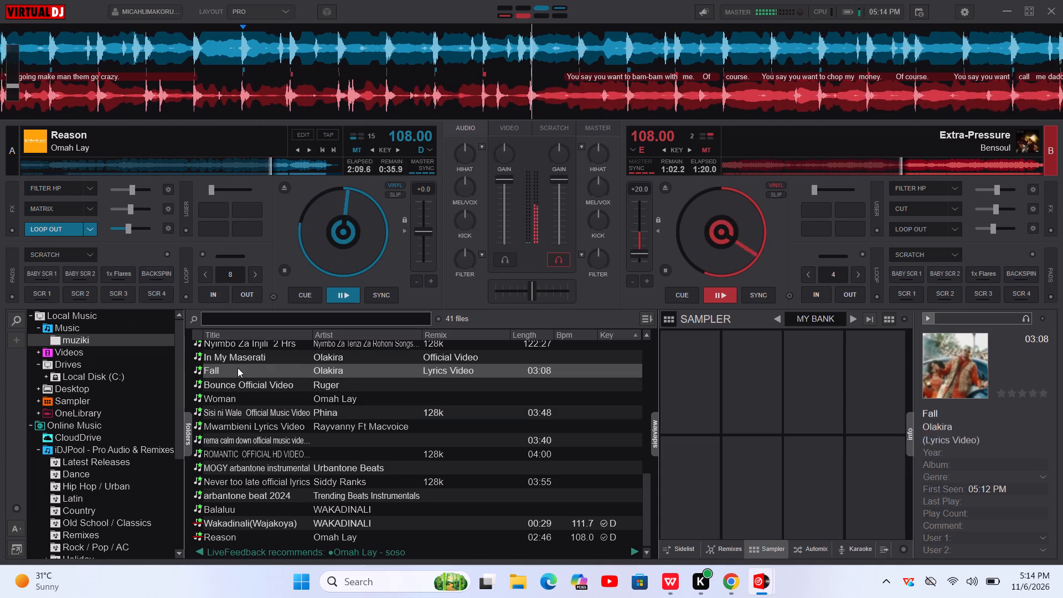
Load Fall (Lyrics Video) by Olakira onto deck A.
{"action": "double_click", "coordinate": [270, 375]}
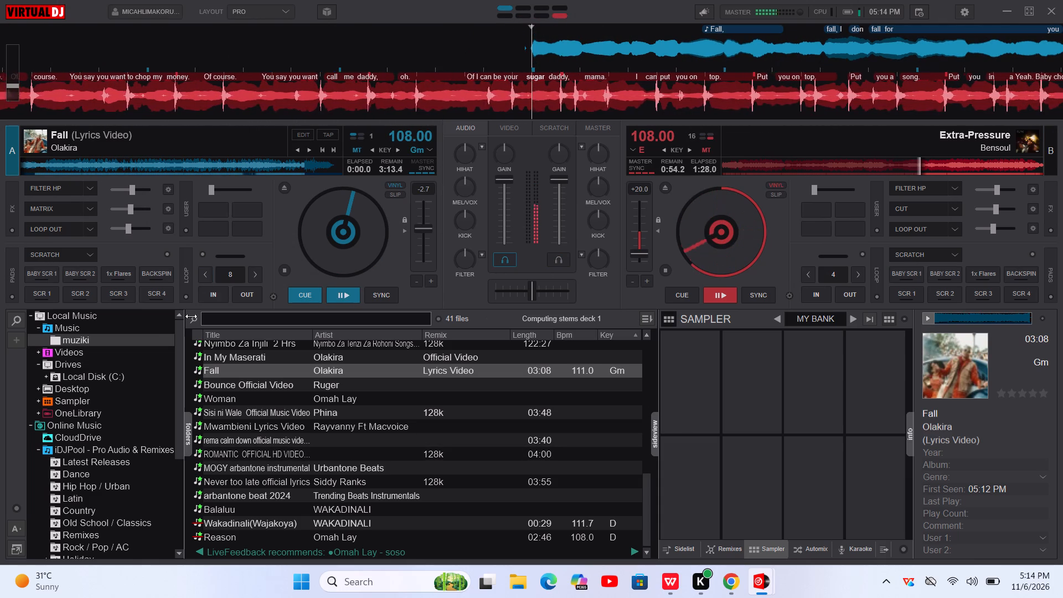
Load Bounce Official Video by Ruger onto deck A and start it with the SCR 4 scratch pad.
{"action": "triple_click", "coordinate": [262, 384]}
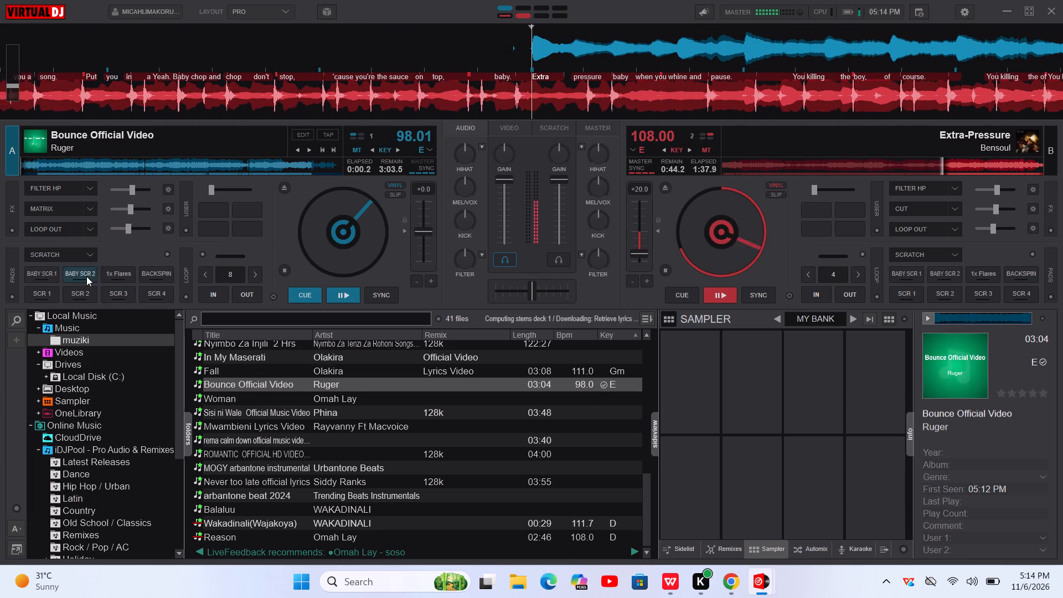
{"action": "left_click", "coordinate": [152, 293]}
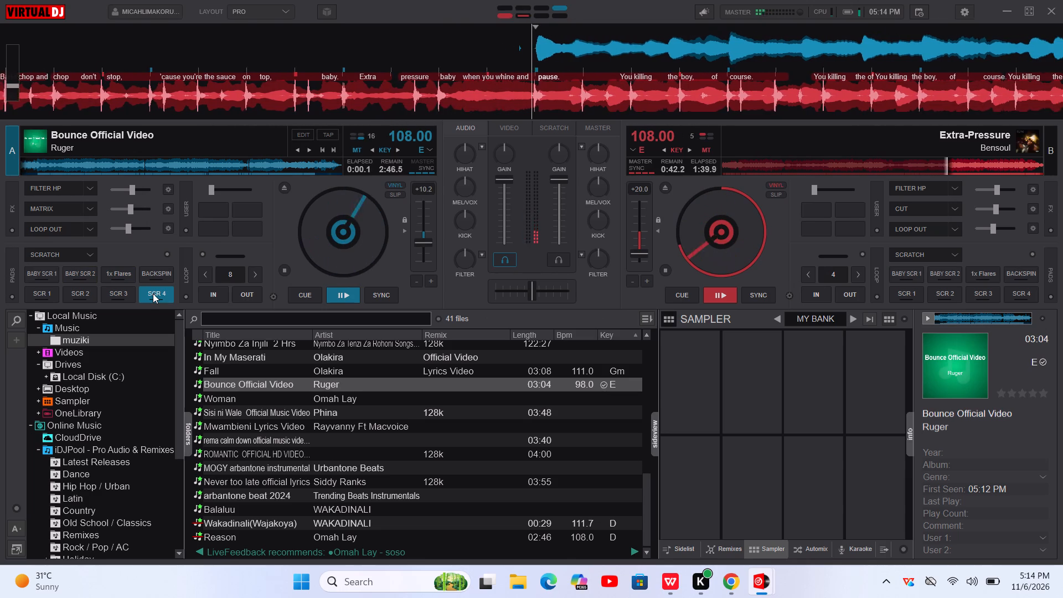
Take Extra-Pressure out of the mix by applying Filter HP, Cut and Loop Out on deck B.
{"action": "left_click", "coordinate": [917, 184]}
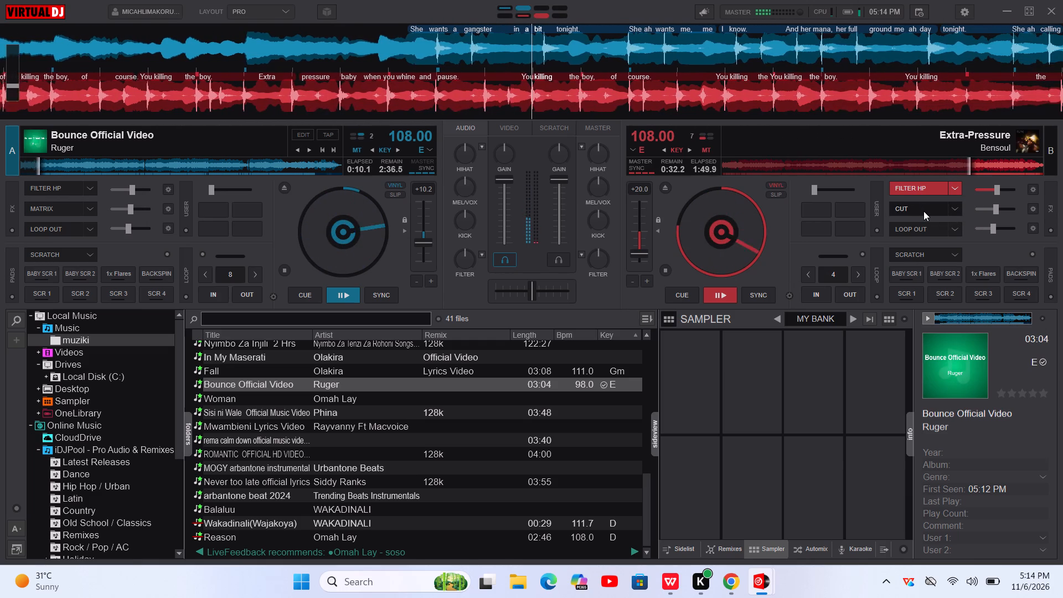
{"action": "left_click", "coordinate": [923, 211]}
{"action": "left_click", "coordinate": [925, 226]}
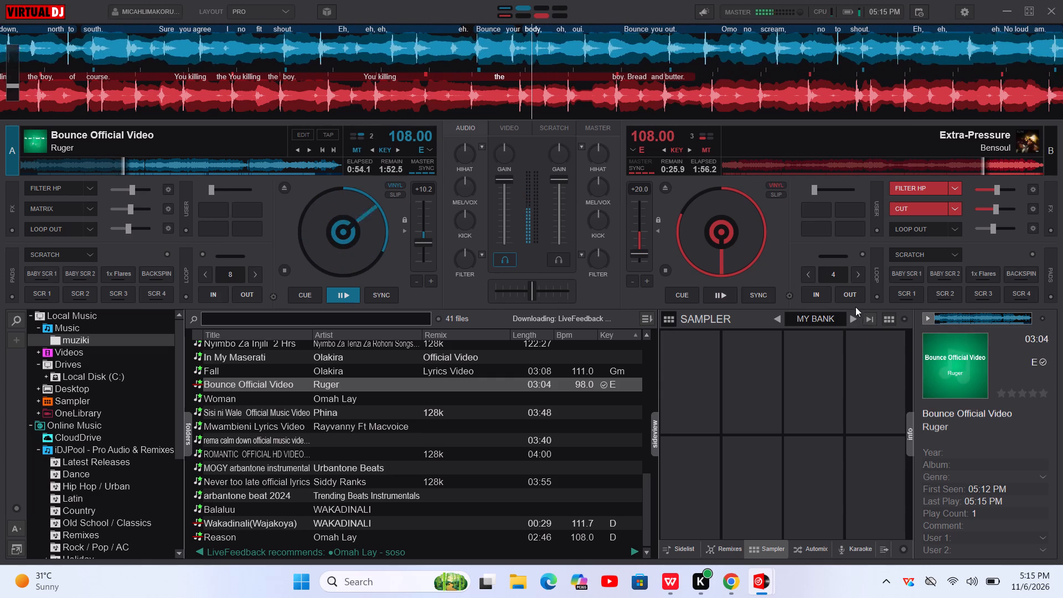
Load MOGY arbantone instrumental onto deck B, clear its Cut and Filter HP effects, and start it with the SCR 4 scratch pad.
{"action": "double_click", "coordinate": [375, 467]}
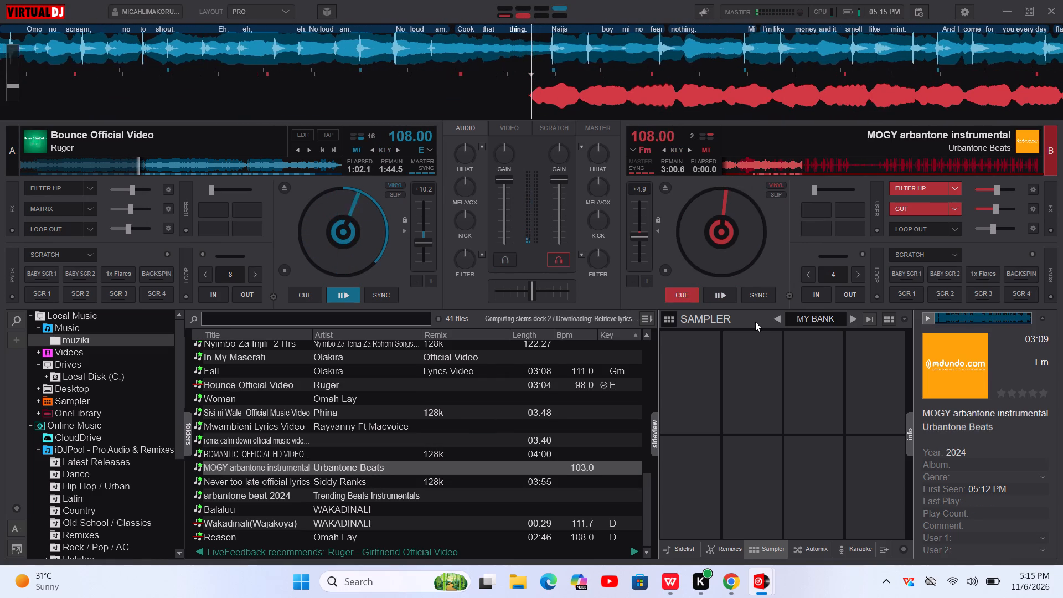
{"action": "left_click", "coordinate": [925, 207]}
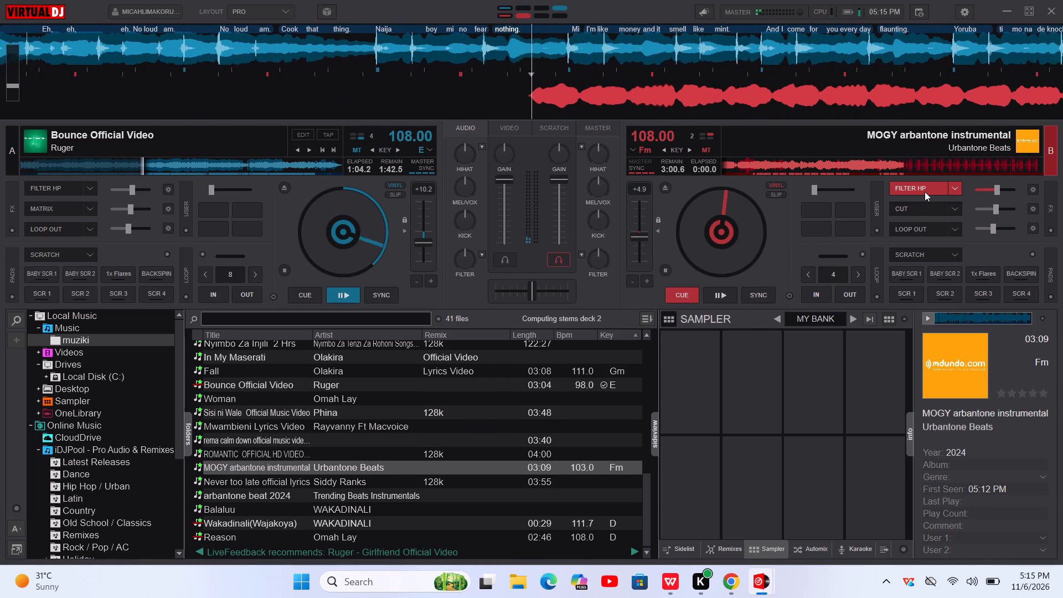
{"action": "left_click", "coordinate": [925, 192]}
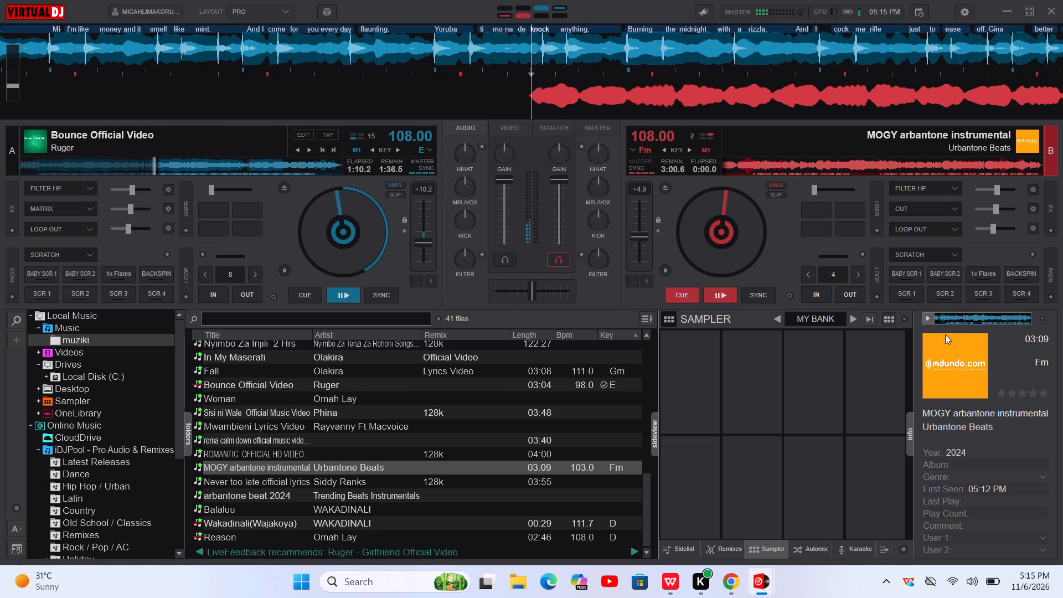
{"action": "left_click", "coordinate": [1019, 295]}
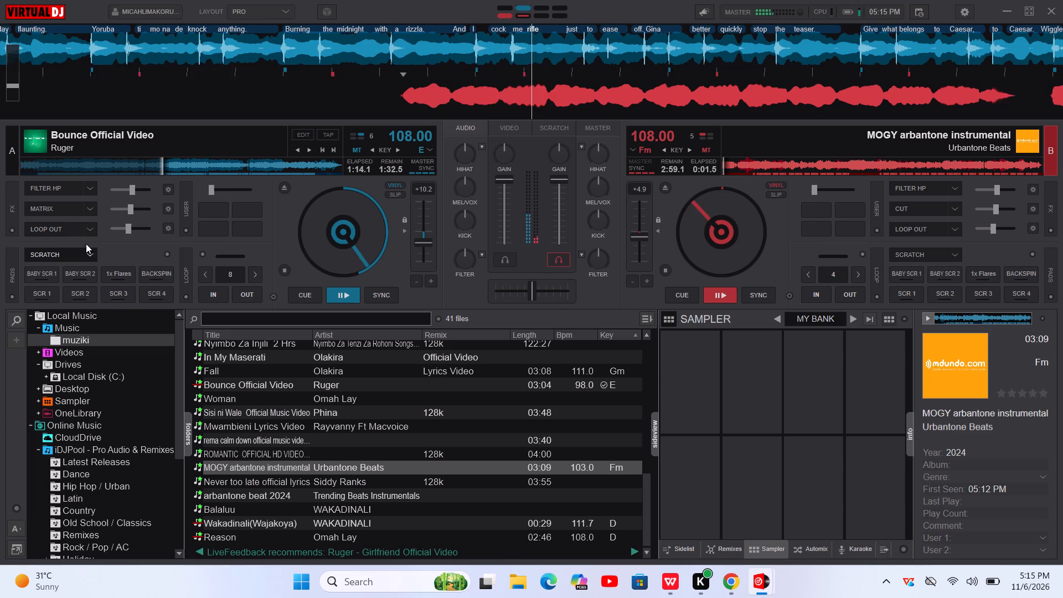
Apply Filter HP briefly to deck B, and switch it on for Bounce Official Video on deck A.
{"action": "left_click", "coordinate": [898, 185]}
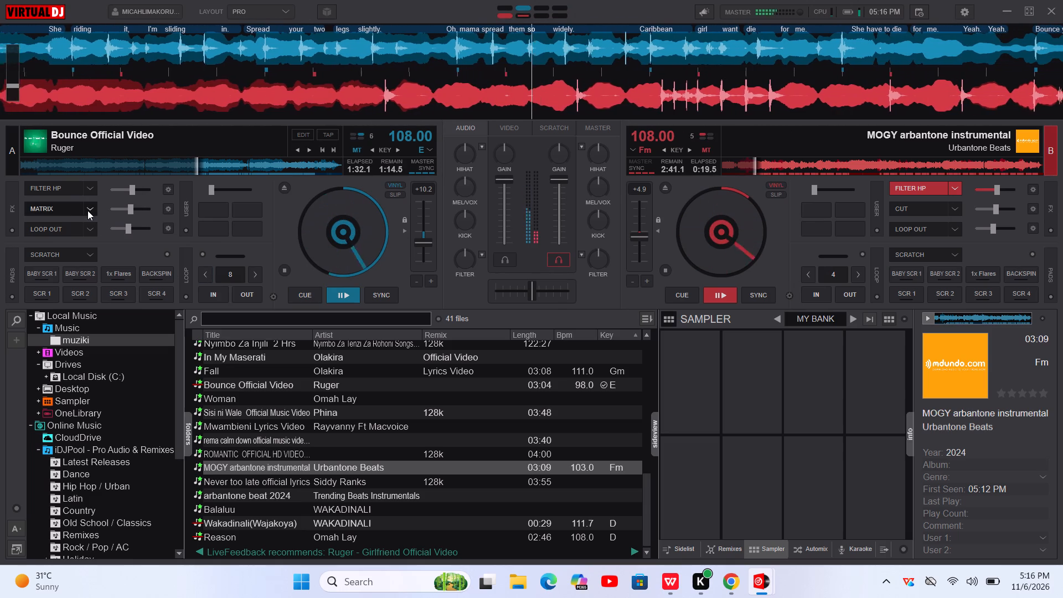
{"action": "left_click", "coordinate": [899, 189]}
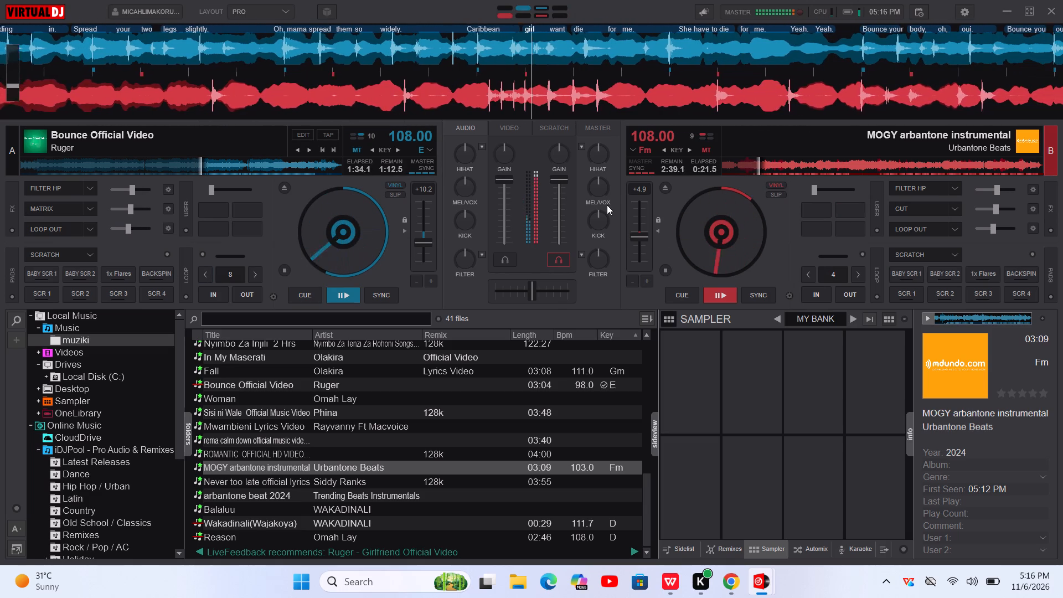
{"action": "left_click", "coordinate": [81, 190]}
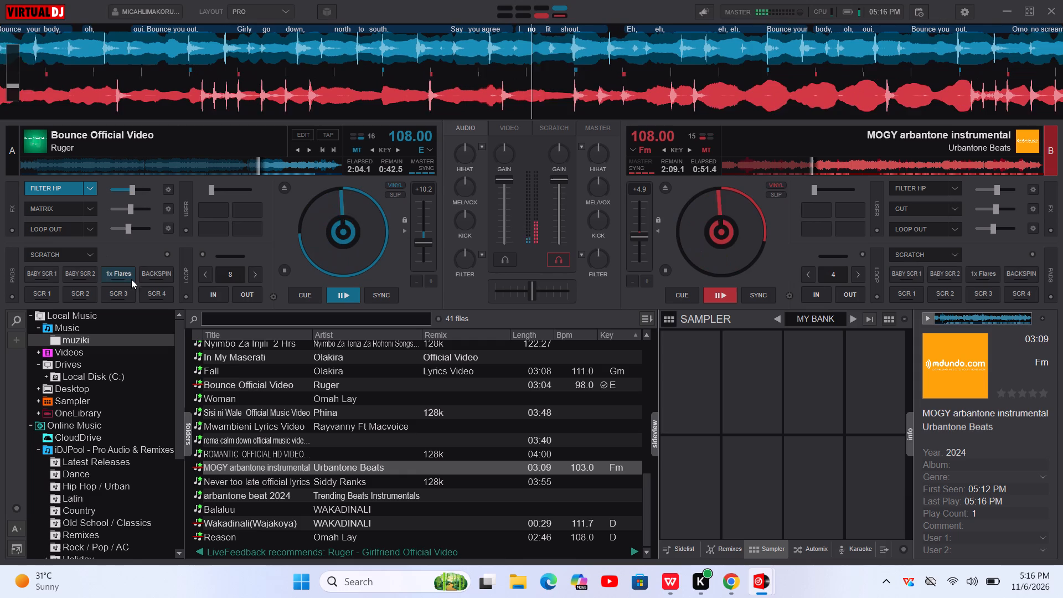
End MOGY arbantone instrumental with the Loop Out effect on deck B and switch off Filter HP on deck A.
{"action": "scroll", "coordinate": [280, 425], "scroll_direction": "down", "scroll_amount": 2}
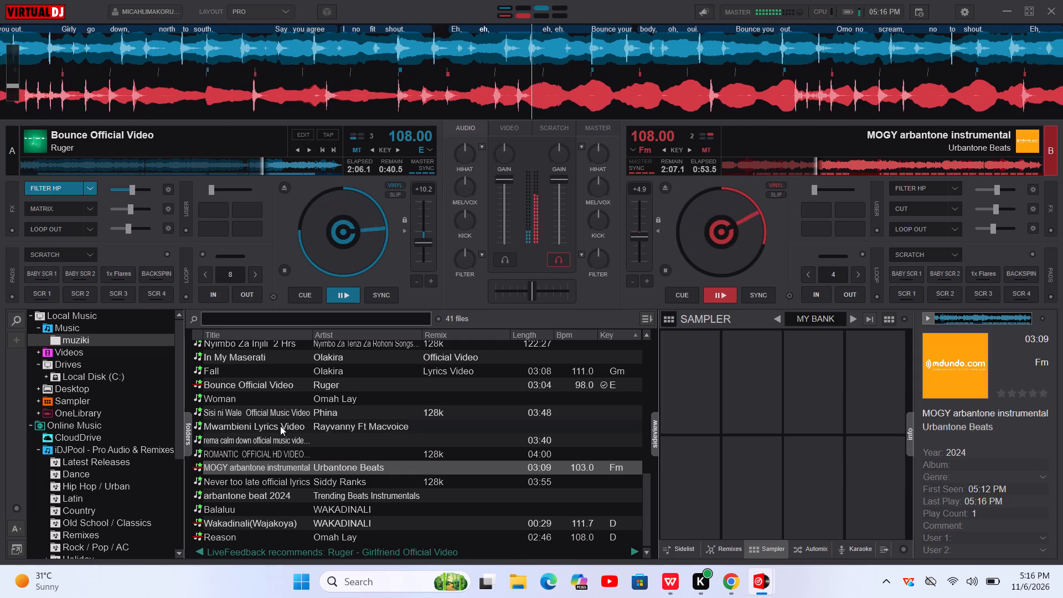
{"action": "scroll", "coordinate": [280, 426], "scroll_direction": "down", "scroll_amount": 2}
{"action": "scroll", "coordinate": [282, 429], "scroll_direction": "up", "scroll_amount": 2}
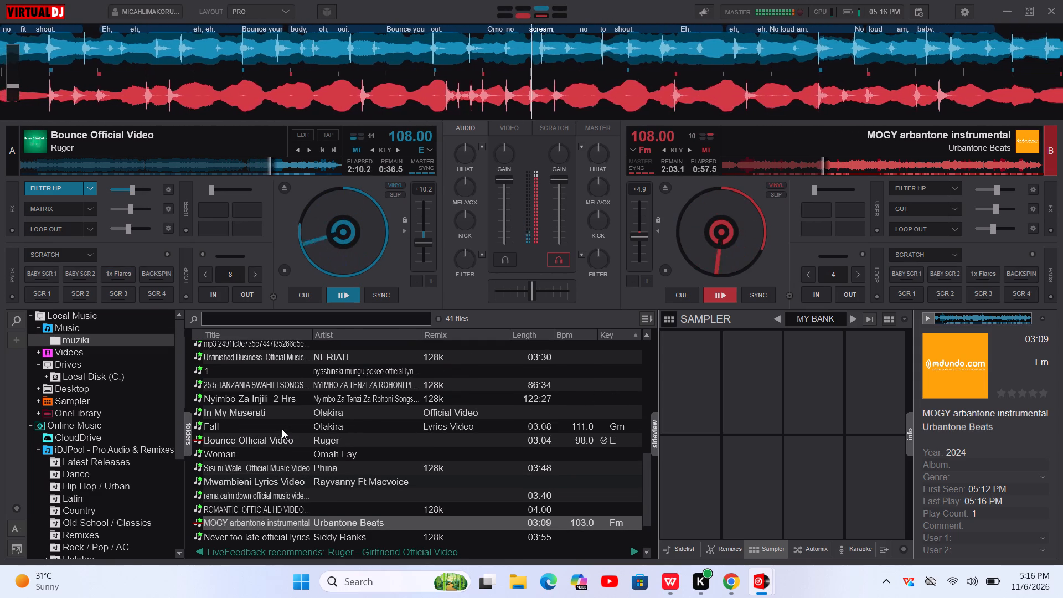
{"action": "scroll", "coordinate": [282, 431], "scroll_direction": "down", "scroll_amount": 5}
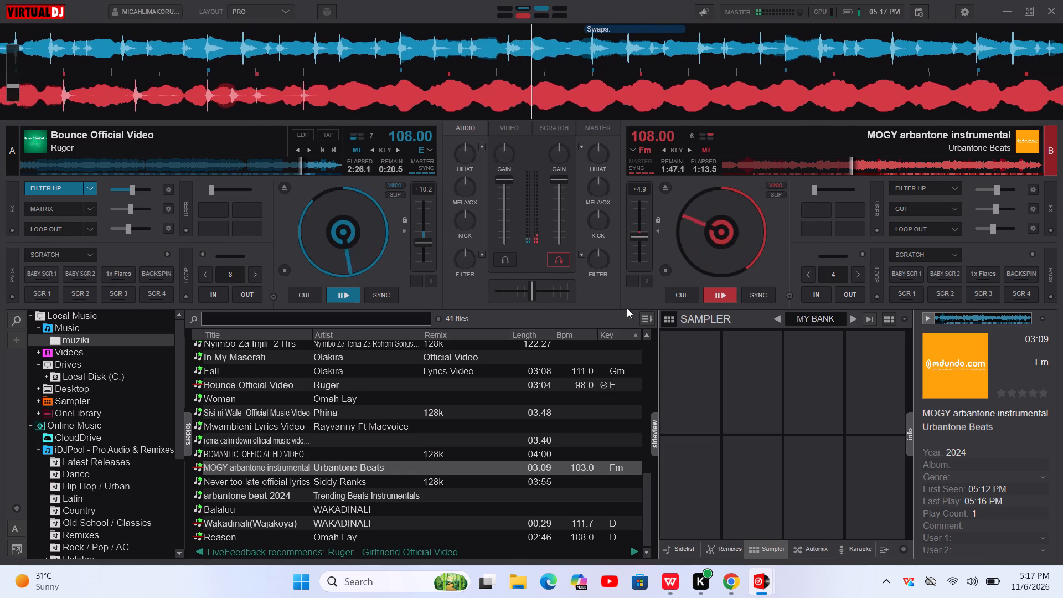
{"action": "left_click", "coordinate": [921, 224]}
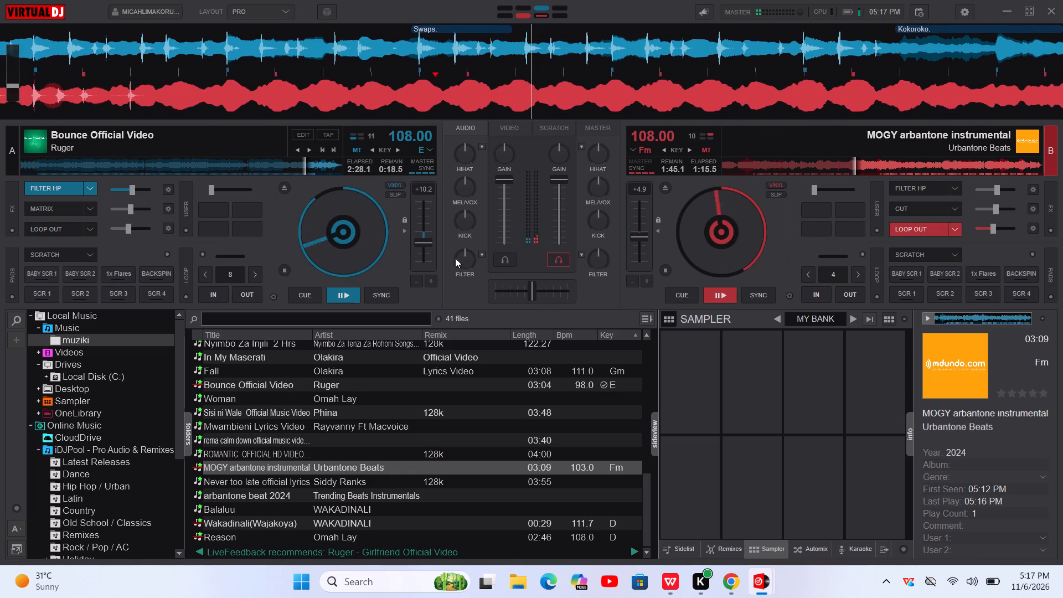
{"action": "left_click", "coordinate": [82, 186]}
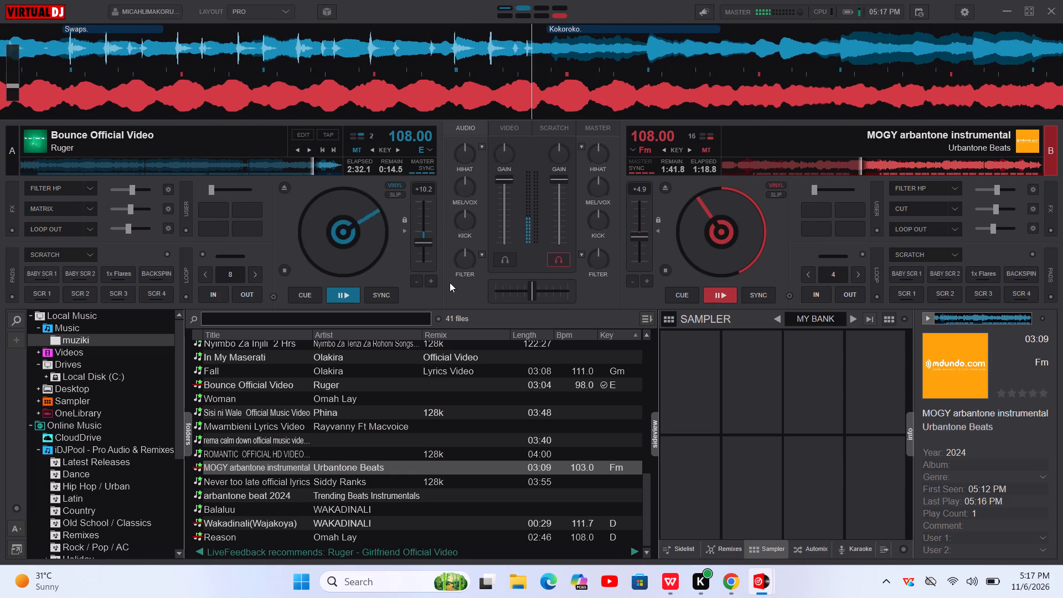
Load Mwambieni Lyrics Video by Rayvanny onto deck B and start it with the SCR 4 scratch pad.
{"action": "triple_click", "coordinate": [431, 425]}
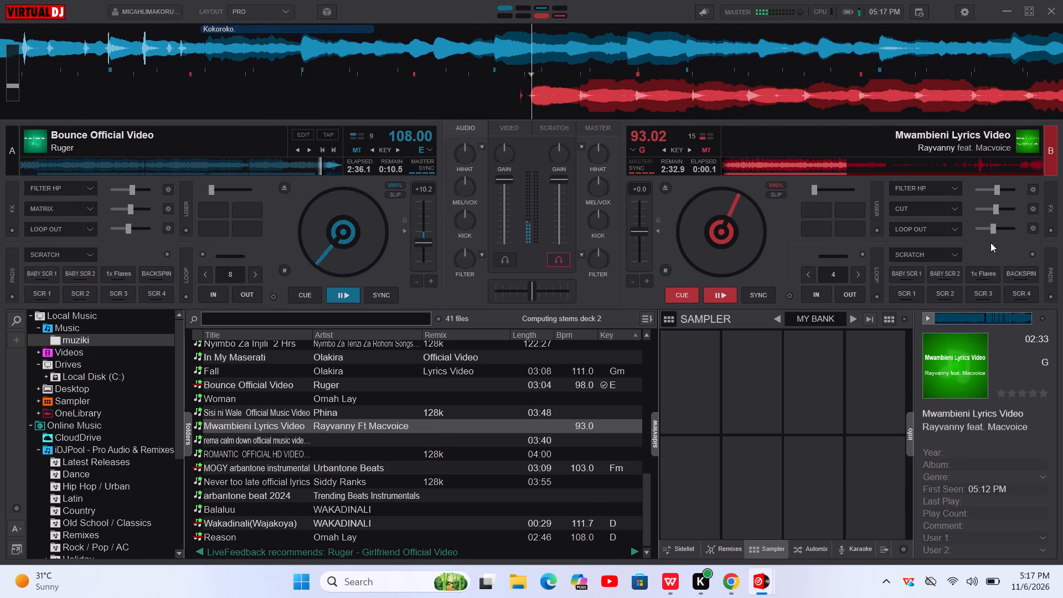
{"action": "left_click", "coordinate": [1025, 296]}
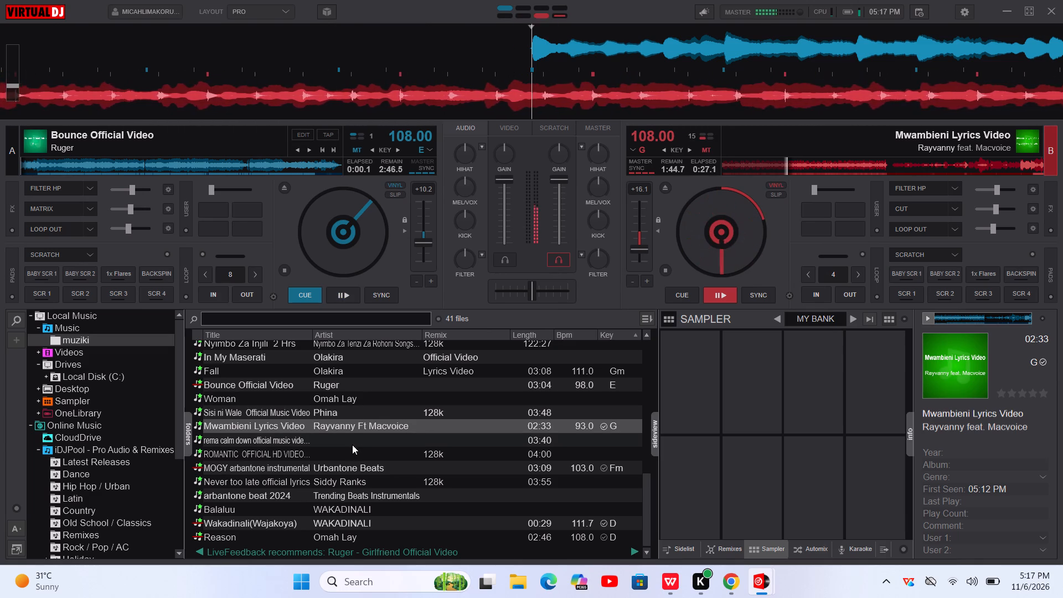
Load My Vow Official Video by Meddy onto deck A and start it with the SCR 4 scratch pad.
{"action": "scroll", "coordinate": [345, 414], "scroll_direction": "up", "scroll_amount": 3}
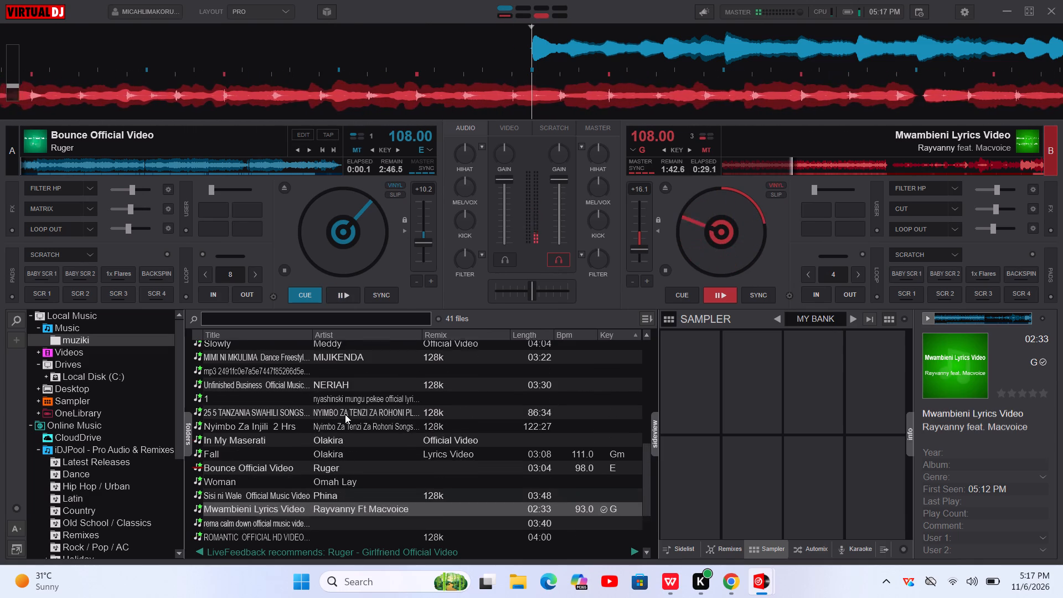
{"action": "scroll", "coordinate": [345, 414], "scroll_direction": "up", "scroll_amount": 1}
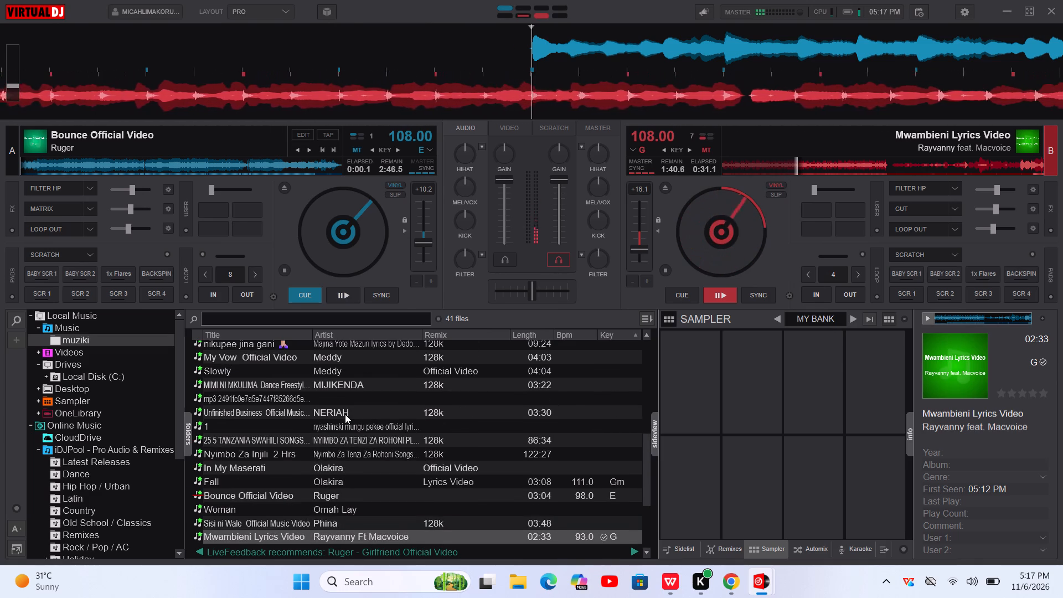
{"action": "triple_click", "coordinate": [353, 359]}
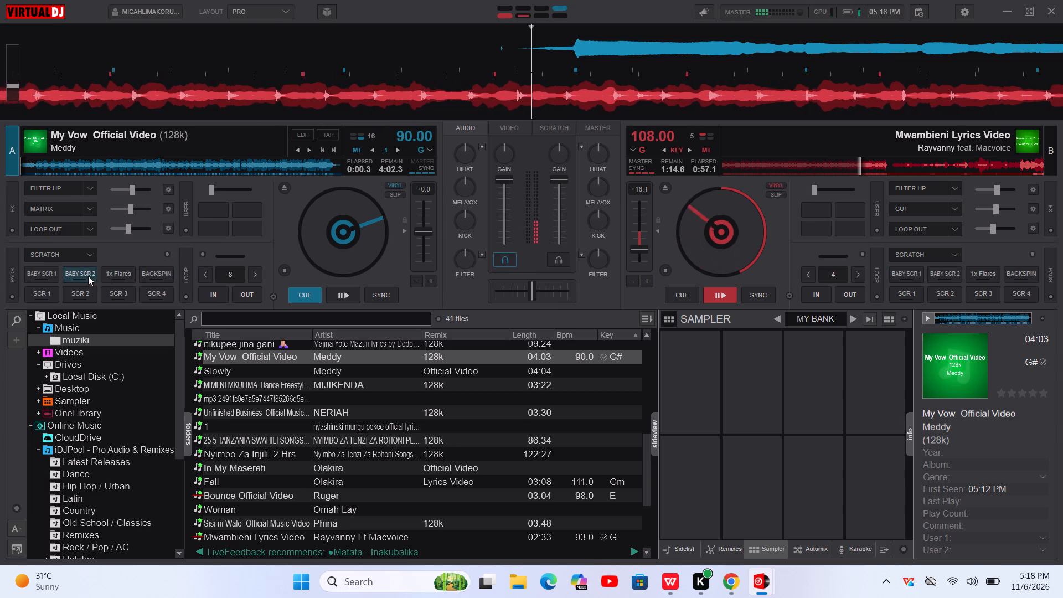
{"action": "left_click", "coordinate": [153, 287]}
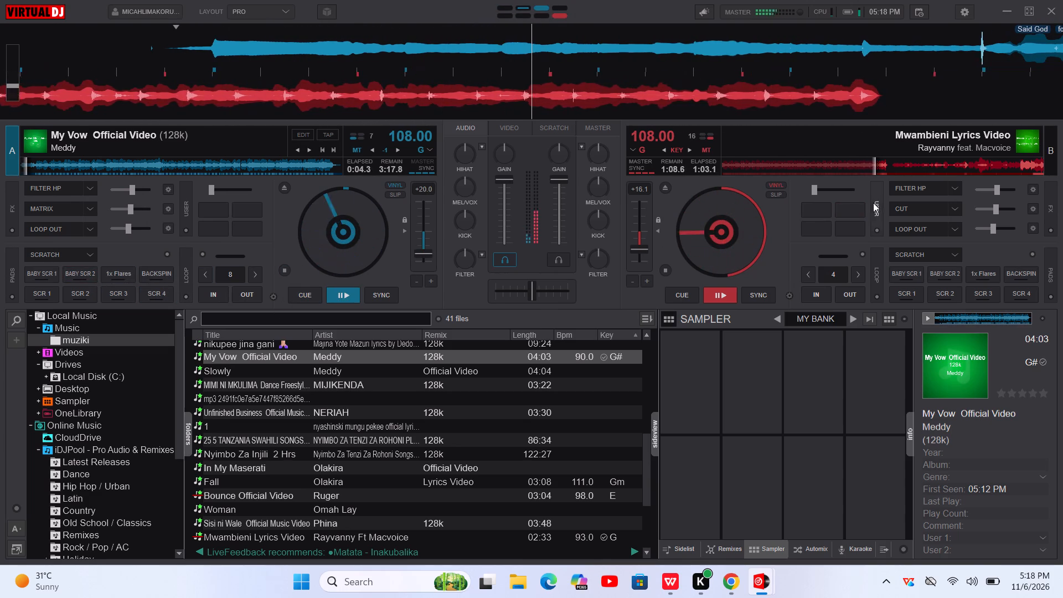
Take Mwambieni out of the mix by applying Filter HP, Cut and Loop Out on deck B.
{"action": "left_click", "coordinate": [931, 189]}
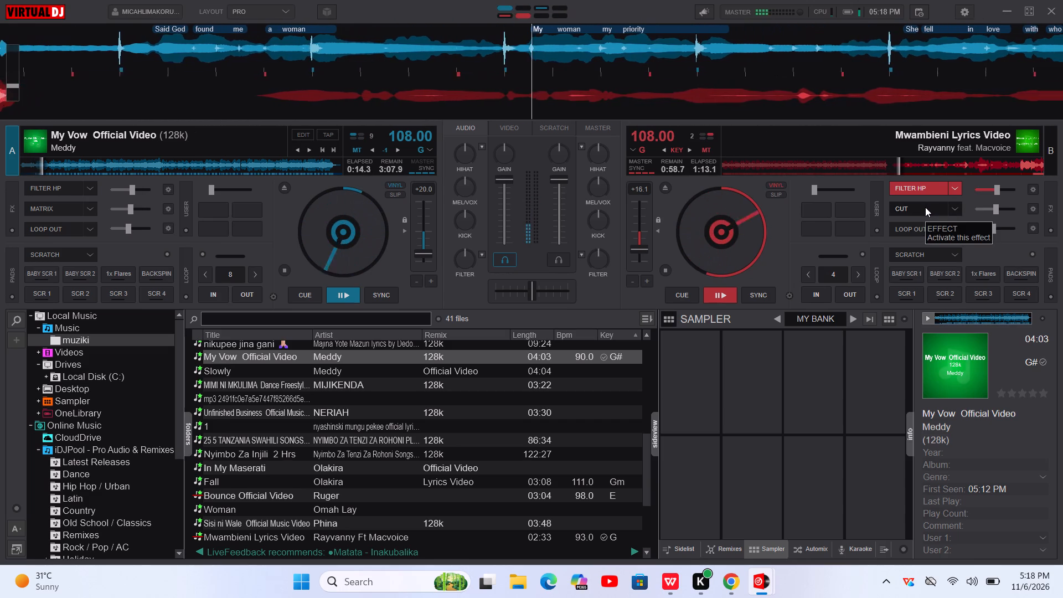
{"action": "left_click", "coordinate": [925, 207]}
{"action": "left_click", "coordinate": [918, 225]}
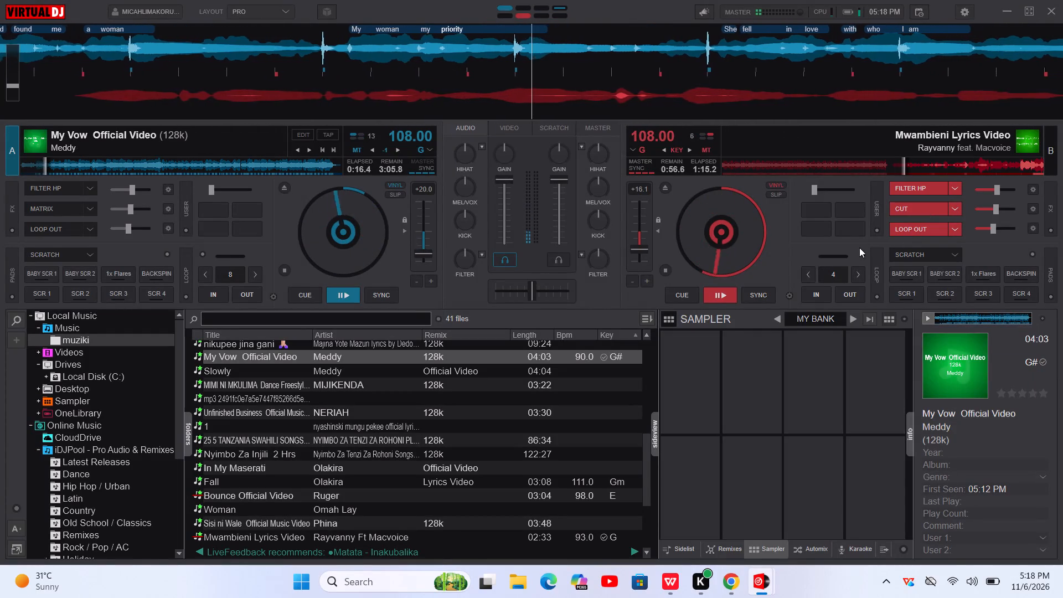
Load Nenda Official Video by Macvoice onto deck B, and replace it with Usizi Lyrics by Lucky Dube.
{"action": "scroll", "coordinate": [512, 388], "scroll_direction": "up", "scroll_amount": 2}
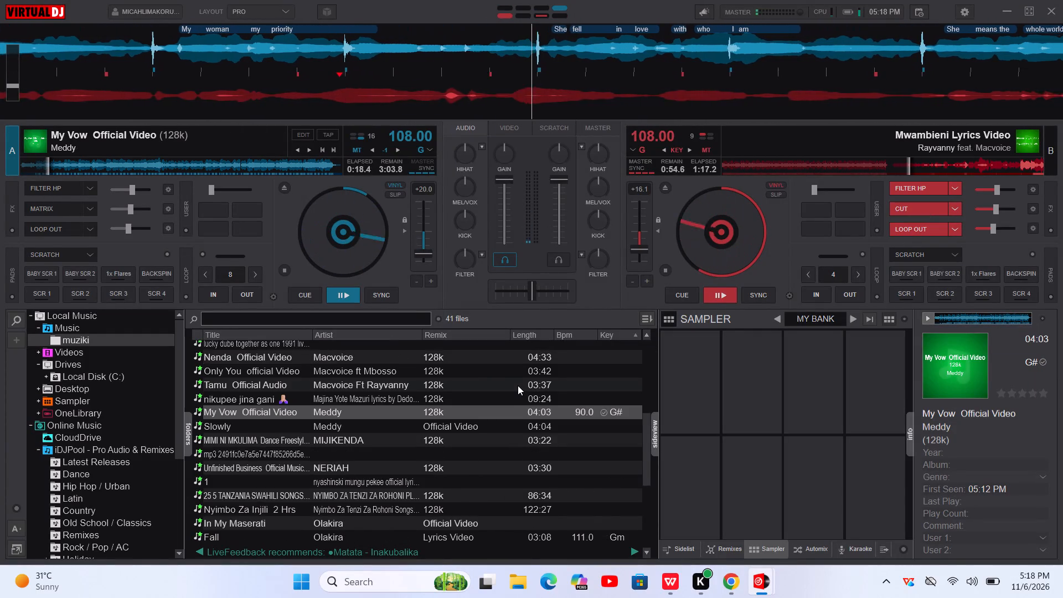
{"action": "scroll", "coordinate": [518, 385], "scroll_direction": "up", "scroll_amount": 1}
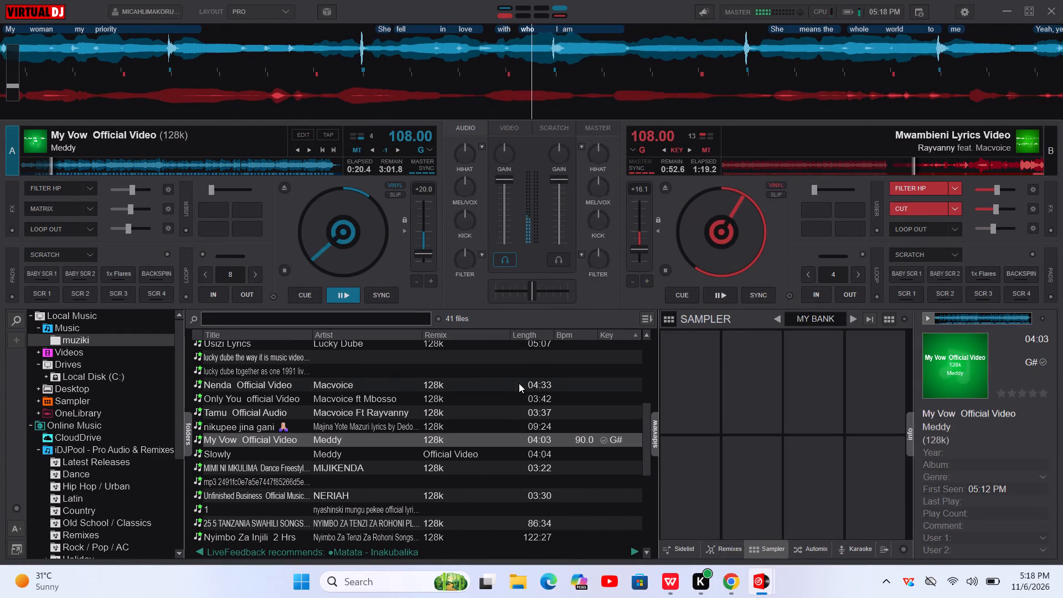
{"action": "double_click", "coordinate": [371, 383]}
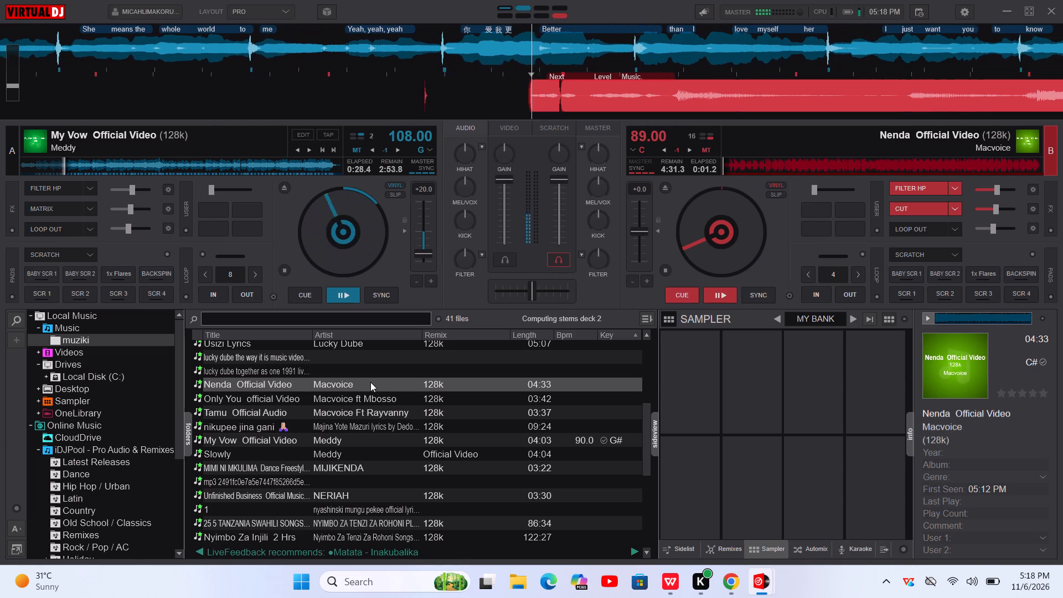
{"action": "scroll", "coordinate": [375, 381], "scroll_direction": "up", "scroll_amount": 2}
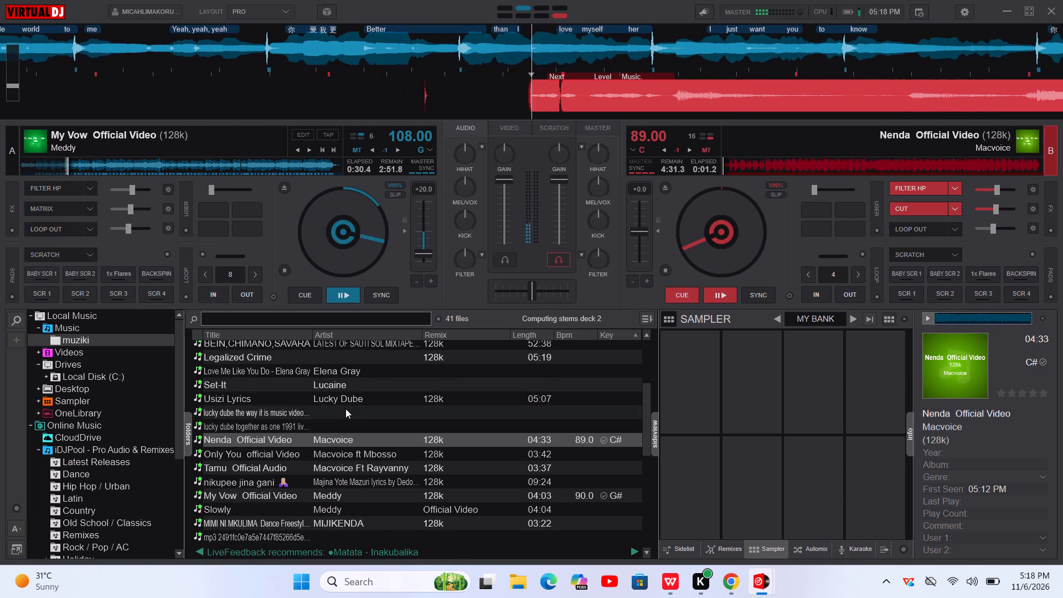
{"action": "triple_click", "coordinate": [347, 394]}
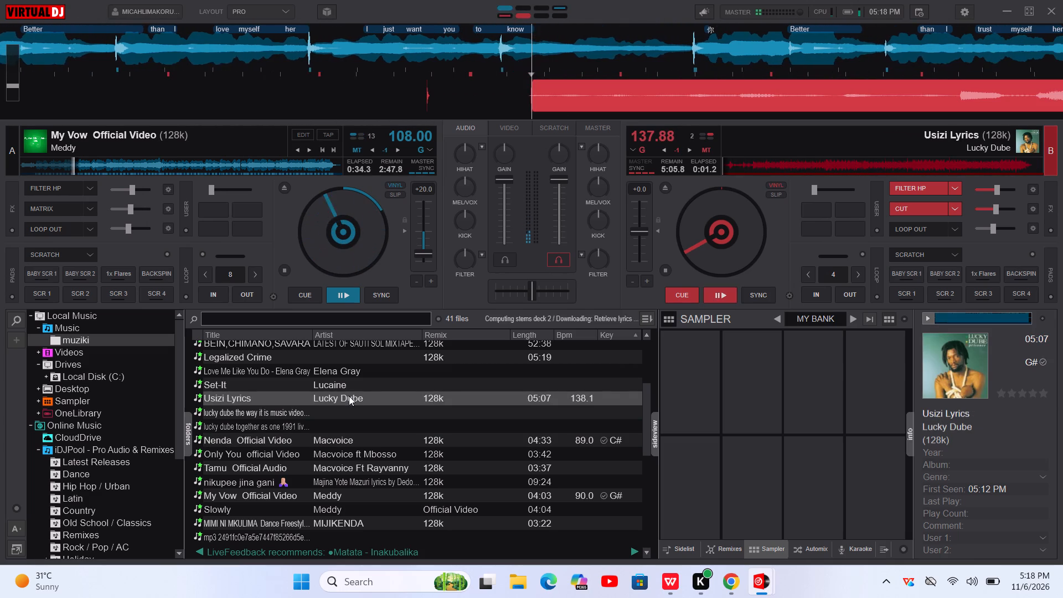
Switch off the Cut and Filter HP effects on deck B.
{"action": "left_click", "coordinate": [905, 209]}
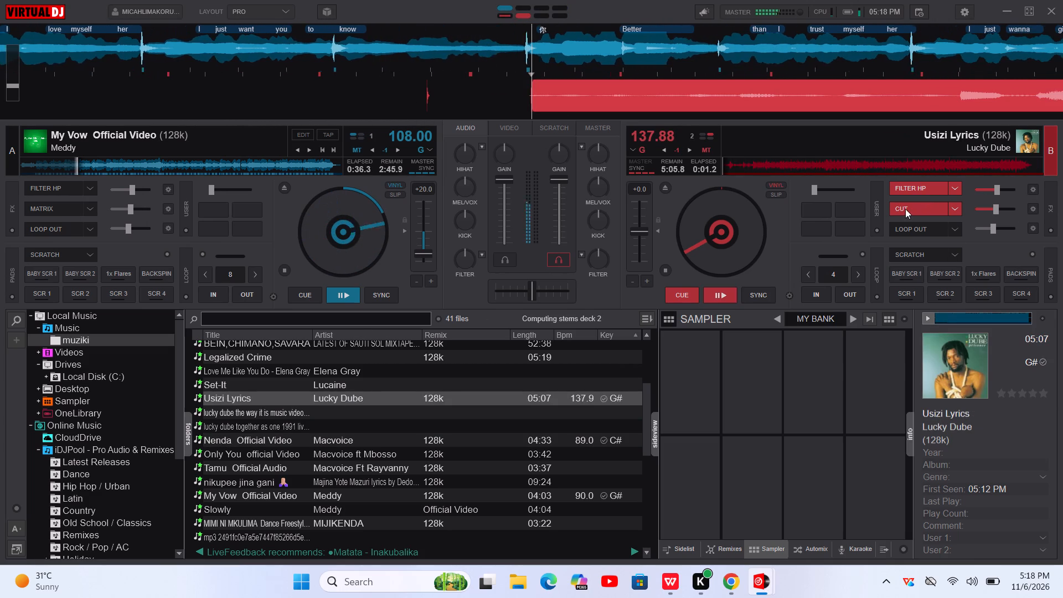
{"action": "left_click", "coordinate": [921, 182]}
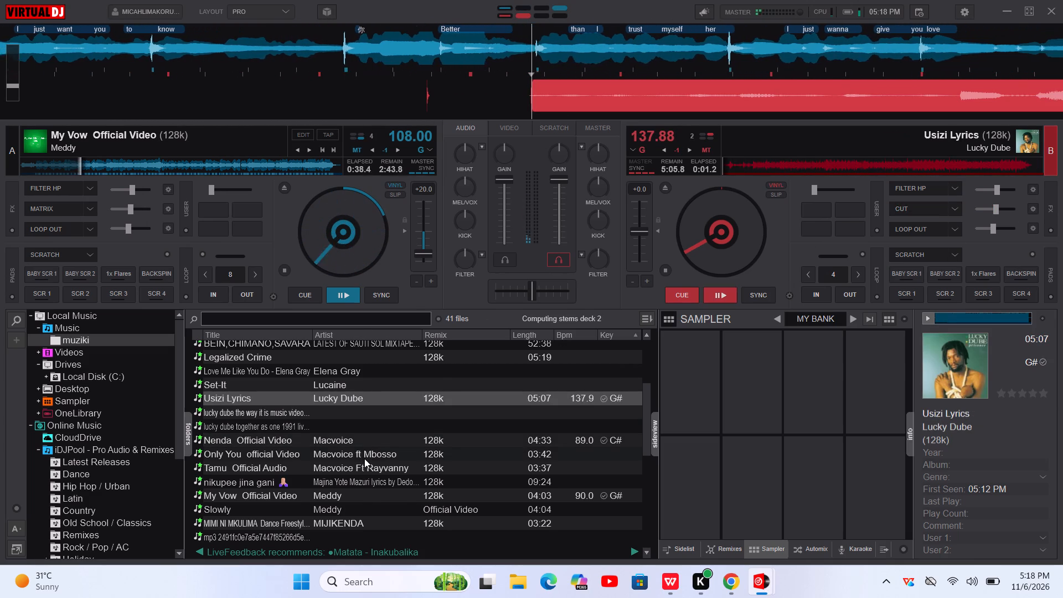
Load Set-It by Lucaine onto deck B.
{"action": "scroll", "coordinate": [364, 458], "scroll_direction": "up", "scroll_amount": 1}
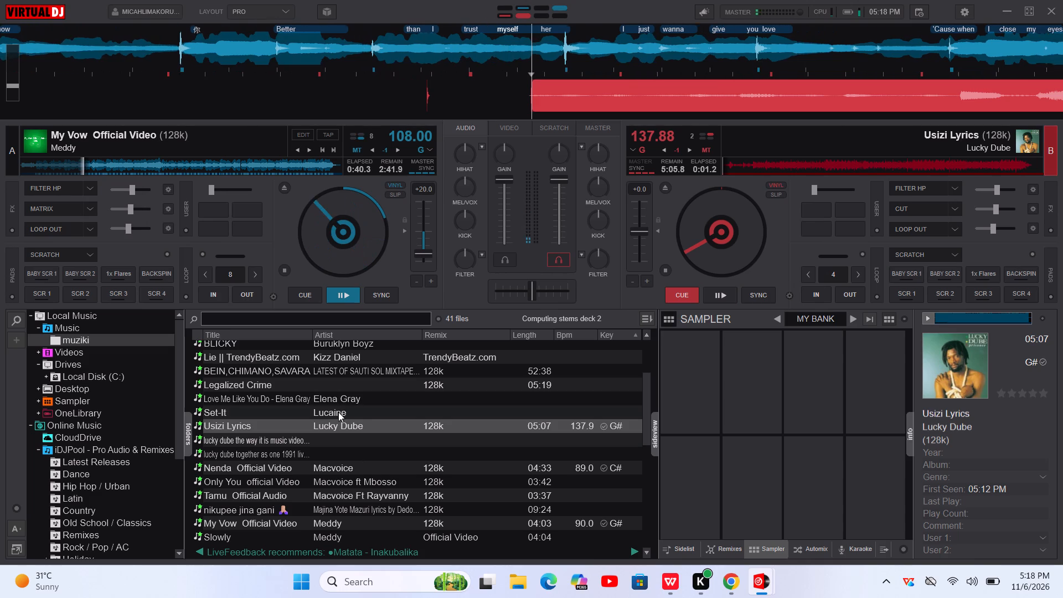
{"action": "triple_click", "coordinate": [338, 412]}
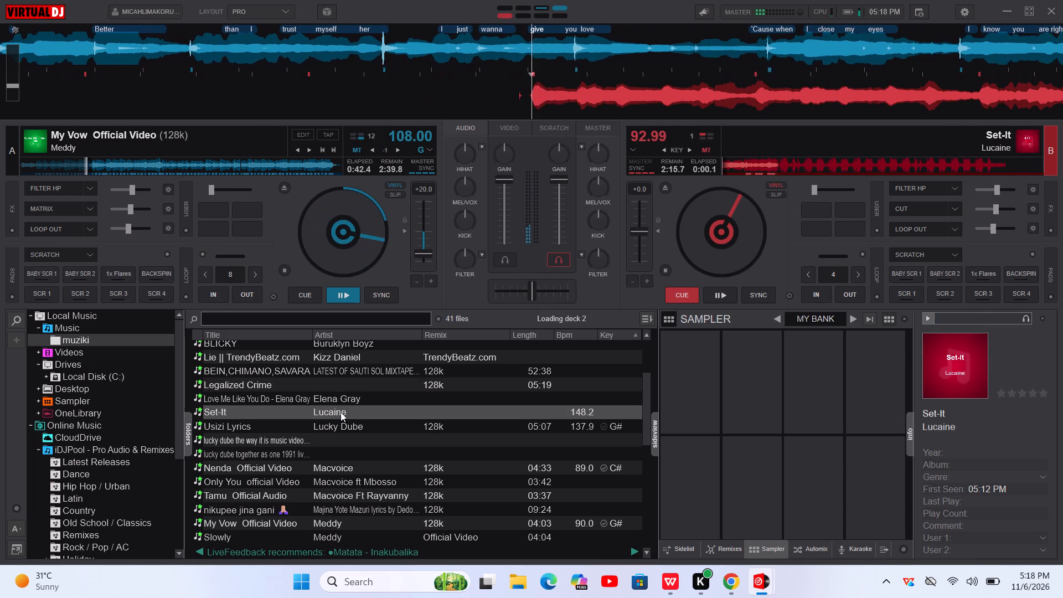
Load BLICKY by Buruklyn Boyz onto deck B and start it with the SCR 4 scratch pad.
{"action": "scroll", "coordinate": [334, 439], "scroll_direction": "up", "scroll_amount": 1}
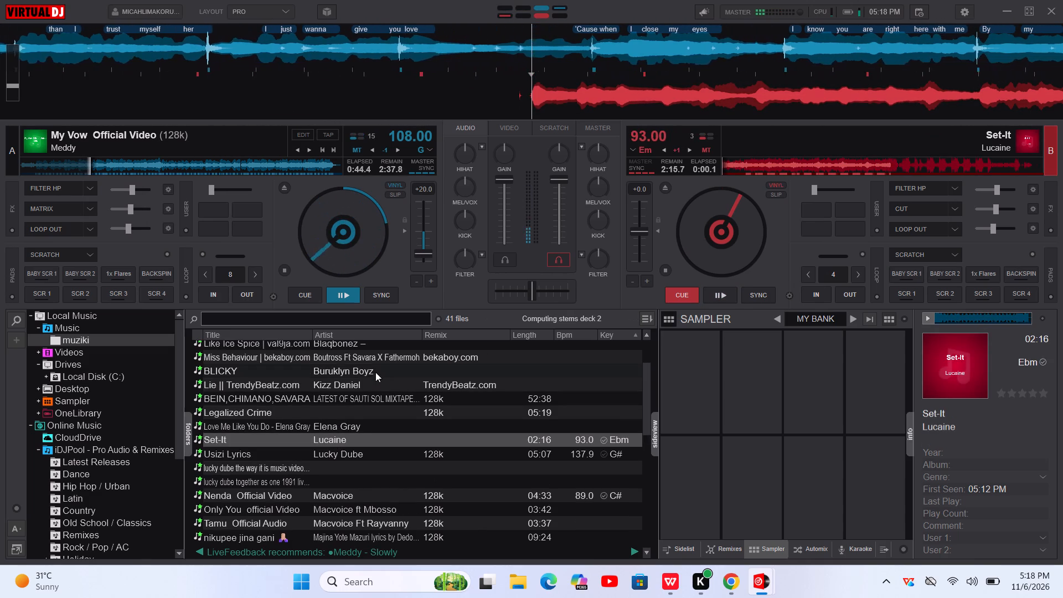
{"action": "triple_click", "coordinate": [376, 370]}
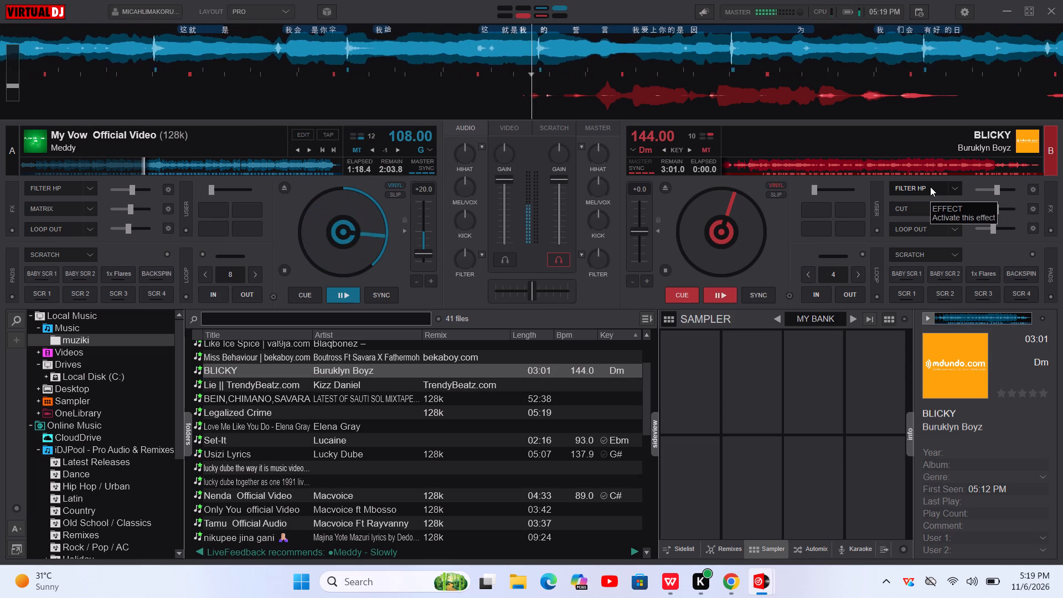
{"action": "left_click", "coordinate": [1020, 295]}
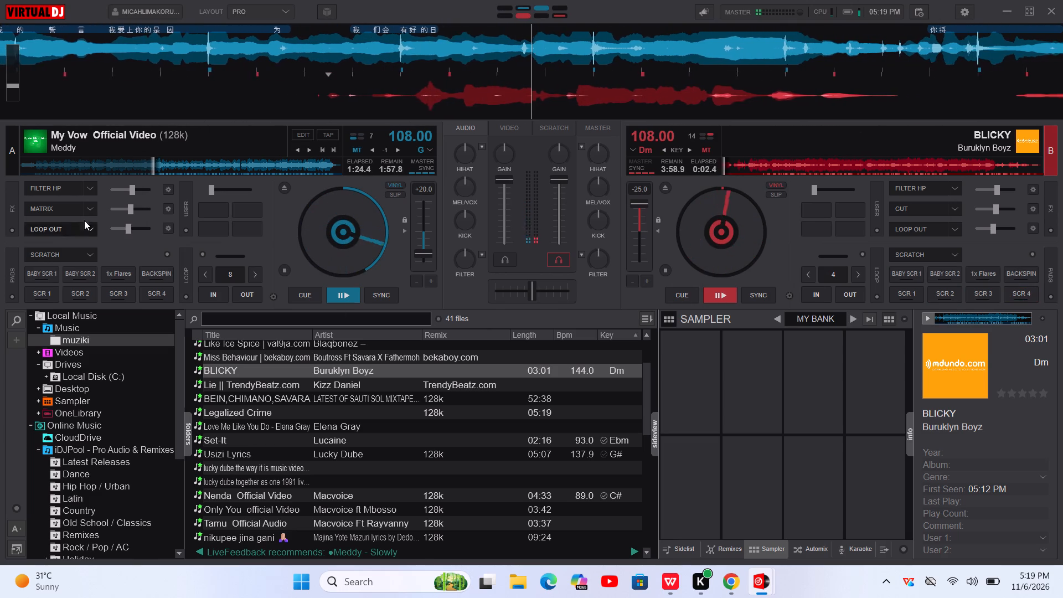
Apply Filter HP briefly to BLICKY on deck B, and switch it on for My Vow on deck A.
{"action": "left_click", "coordinate": [904, 186]}
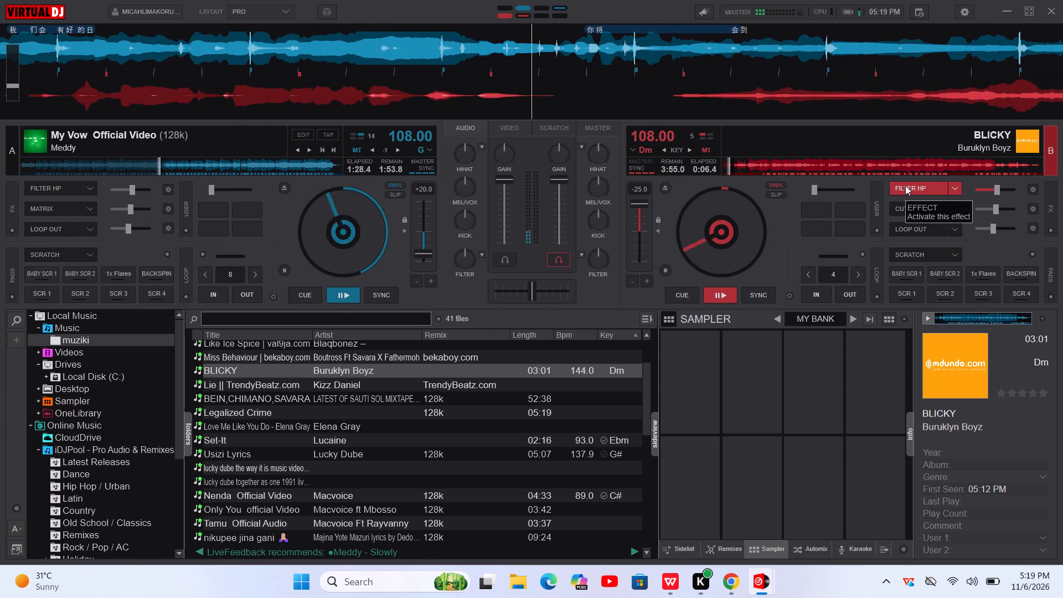
{"action": "left_click", "coordinate": [905, 185]}
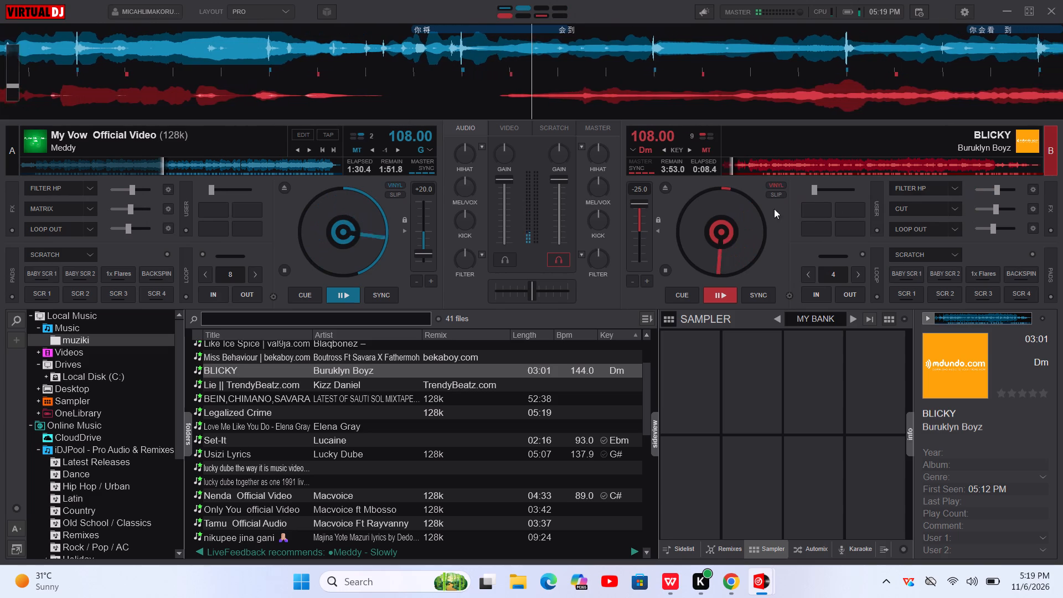
{"action": "left_click", "coordinate": [76, 185]}
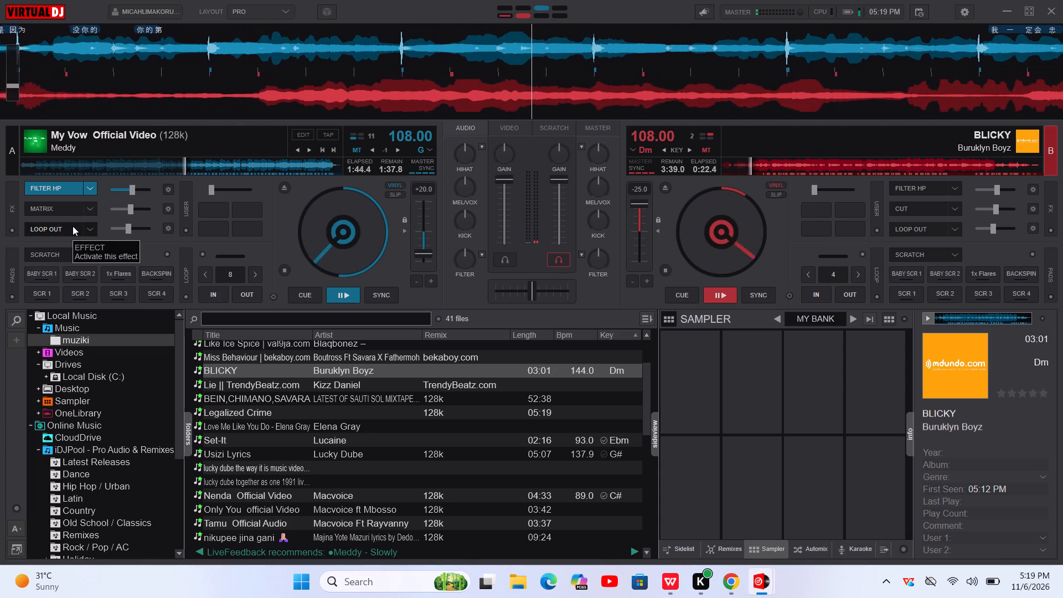
Apply Loop Out to My Vow on deck A and switch off the deck's Filter HP.
{"action": "left_click", "coordinate": [73, 226]}
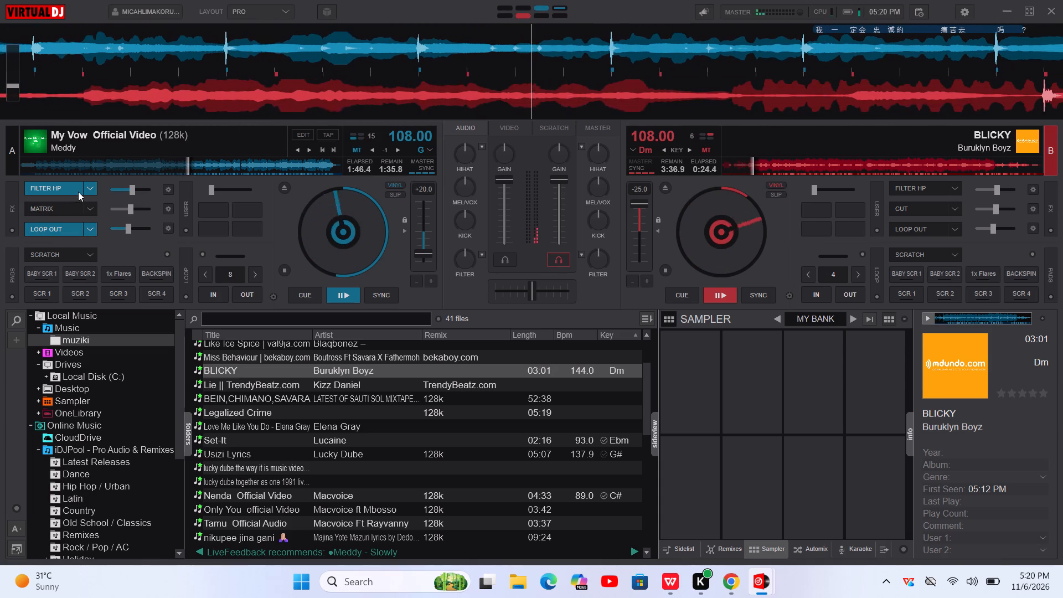
{"action": "left_click", "coordinate": [76, 189]}
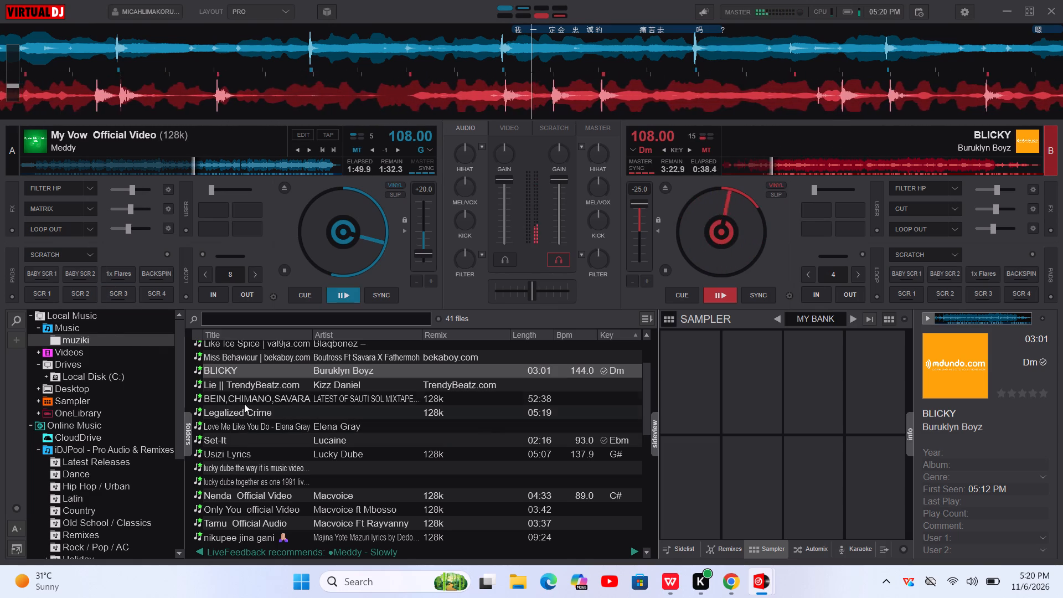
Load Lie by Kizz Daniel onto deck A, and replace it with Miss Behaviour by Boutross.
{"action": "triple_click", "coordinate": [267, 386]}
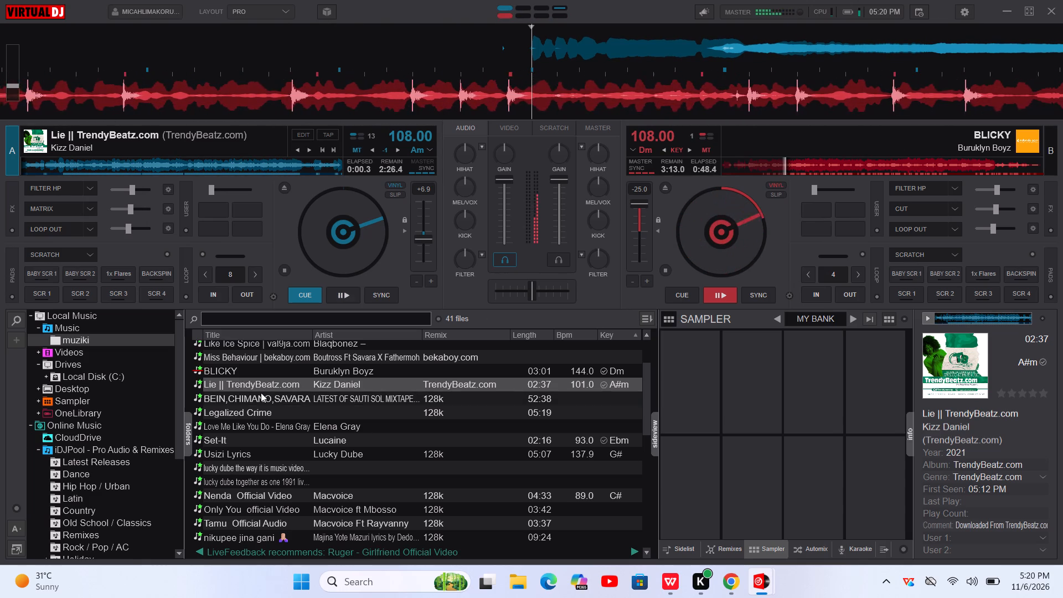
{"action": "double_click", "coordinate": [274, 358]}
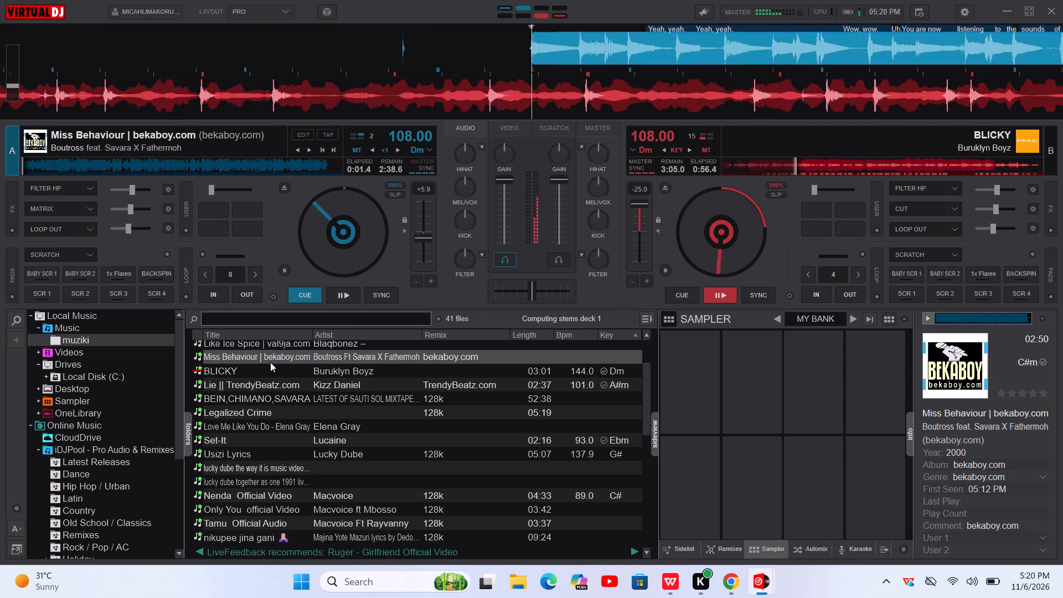
Load Slowly by Meddy onto deck A and start it with the SCR 4 scratch pad.
{"action": "scroll", "coordinate": [269, 363], "scroll_direction": "up", "scroll_amount": 1}
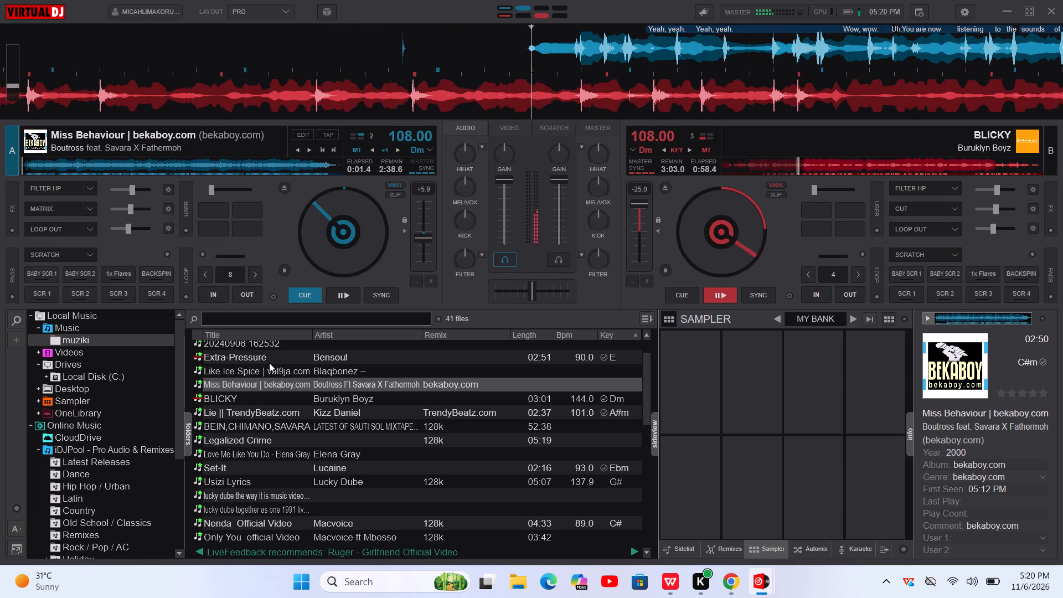
{"action": "scroll", "coordinate": [271, 361], "scroll_direction": "up", "scroll_amount": 2}
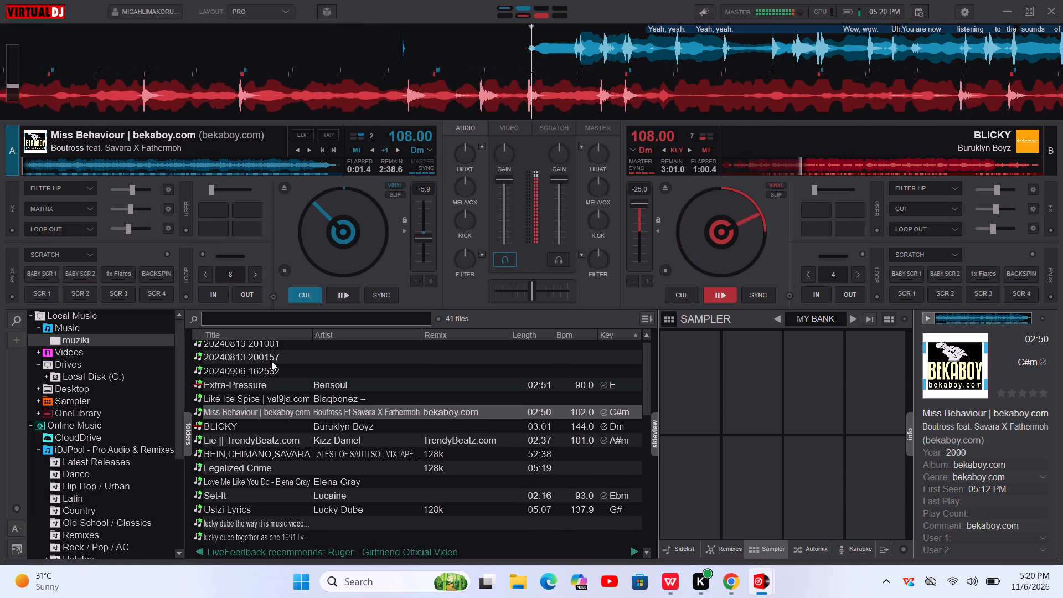
{"action": "scroll", "coordinate": [271, 361], "scroll_direction": "up", "scroll_amount": 1}
{"action": "scroll", "coordinate": [272, 364], "scroll_direction": "down", "scroll_amount": 3}
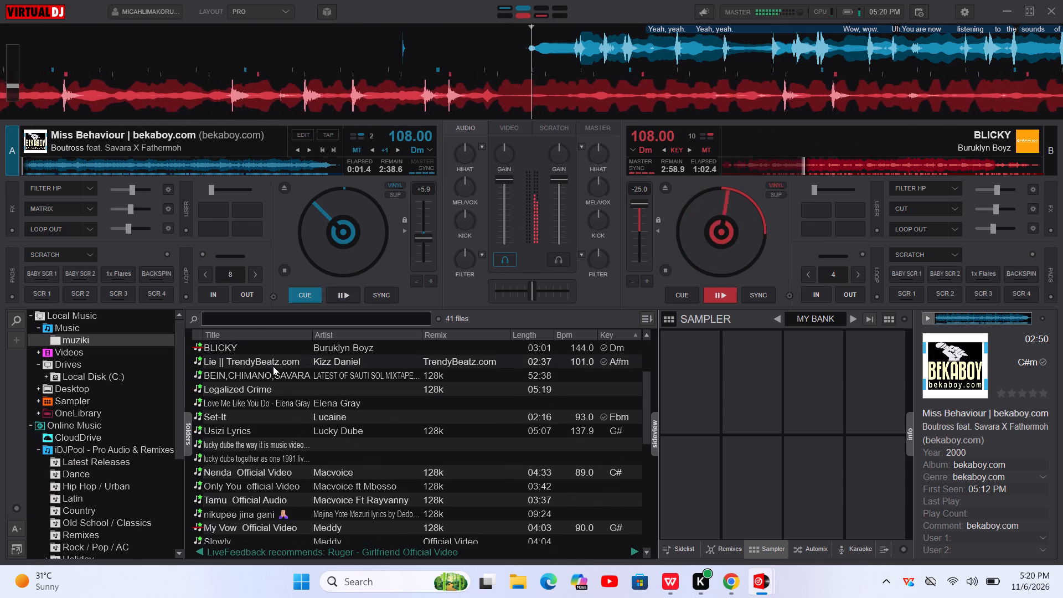
{"action": "scroll", "coordinate": [273, 367], "scroll_direction": "down", "scroll_amount": 3}
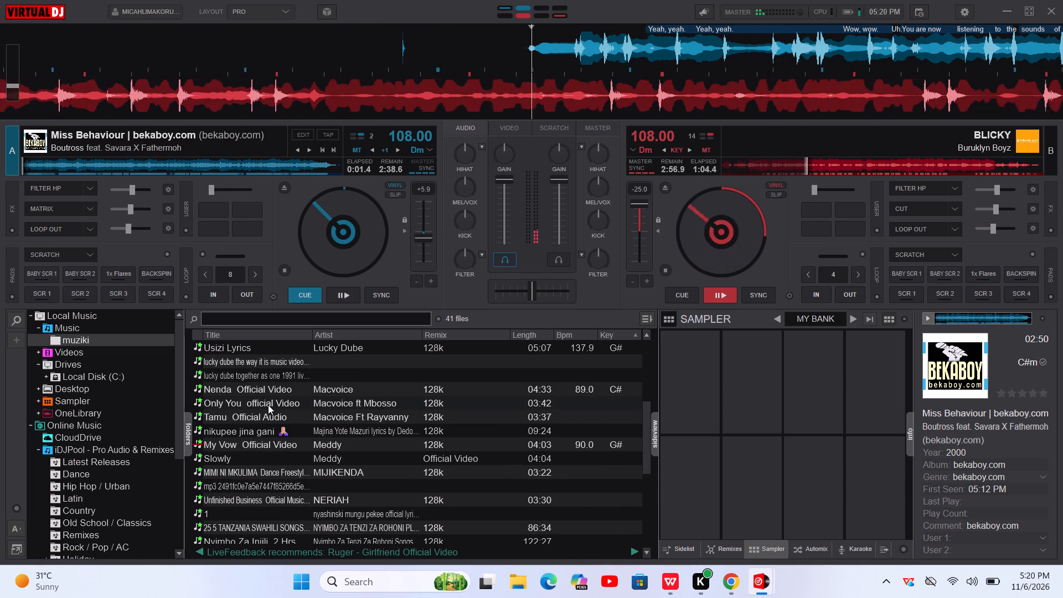
{"action": "triple_click", "coordinate": [270, 457]}
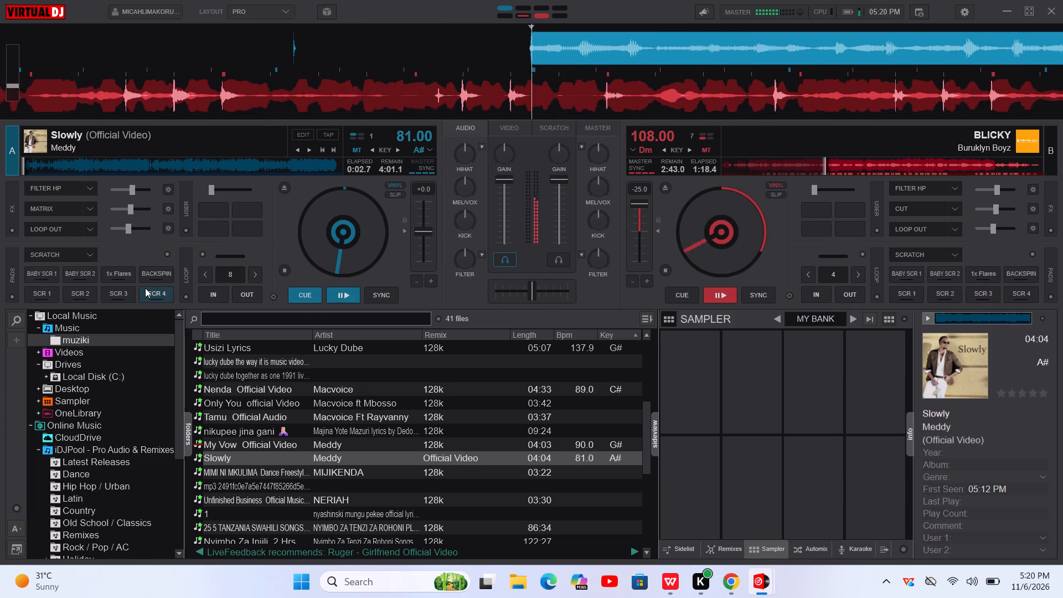
{"action": "left_click", "coordinate": [162, 291]}
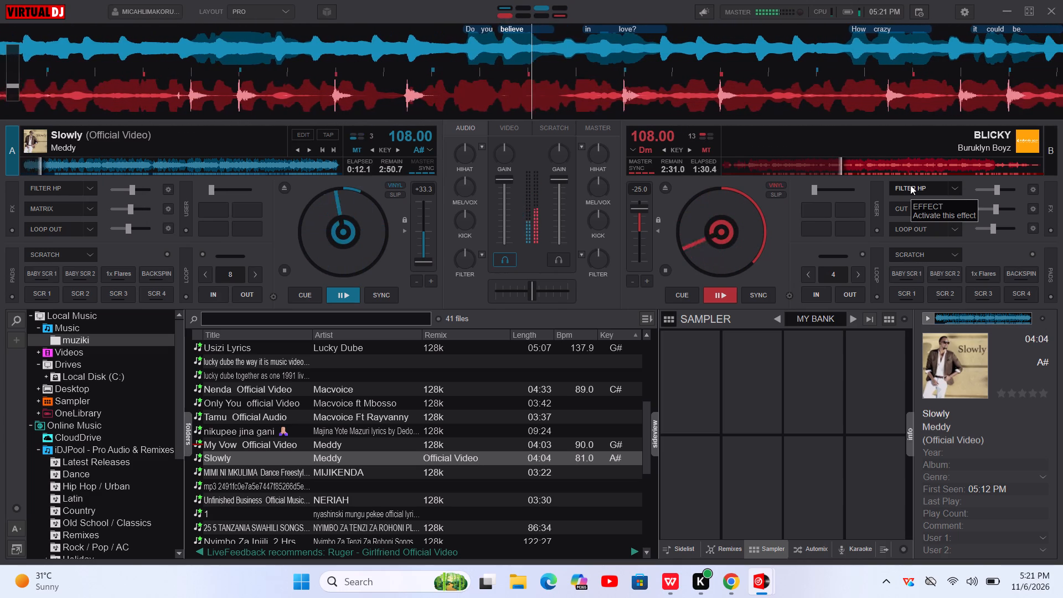
Apply Filter HP, Cut and Loop Out to BLICKY on deck B.
{"action": "left_click", "coordinate": [910, 185]}
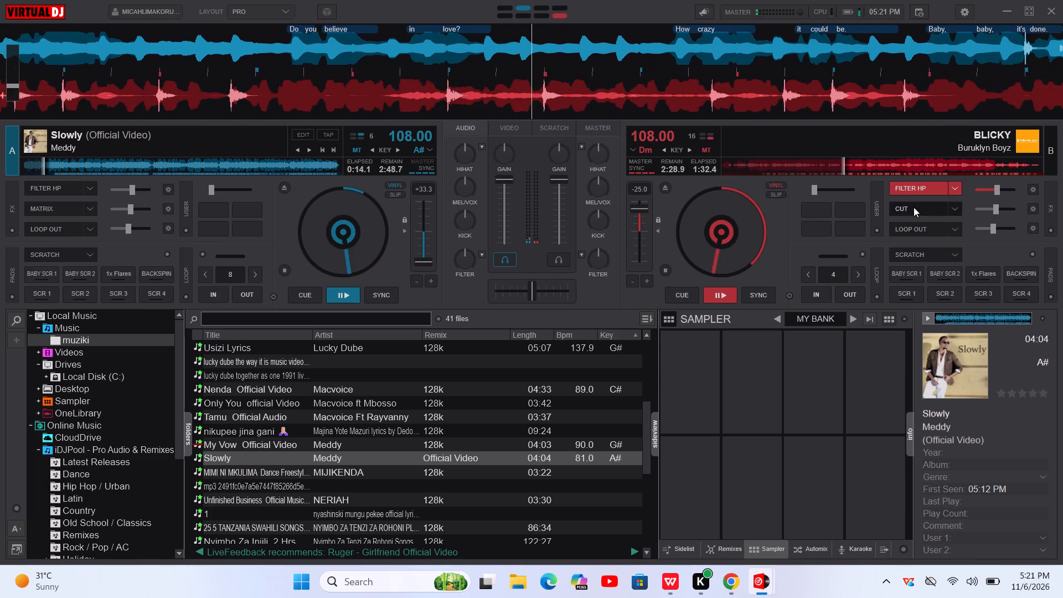
{"action": "left_click", "coordinate": [914, 208]}
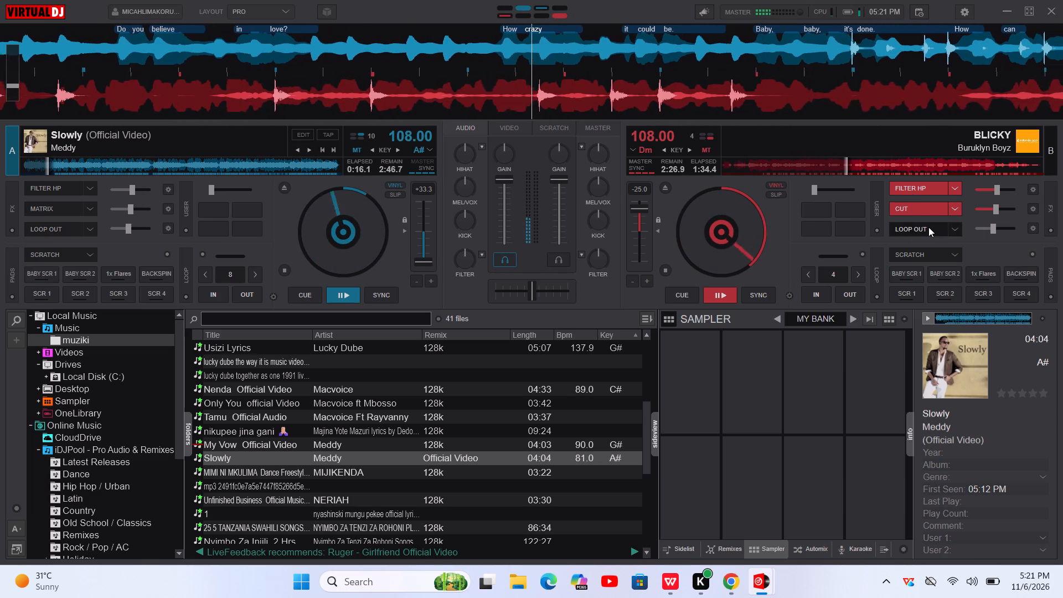
{"action": "left_click", "coordinate": [928, 227]}
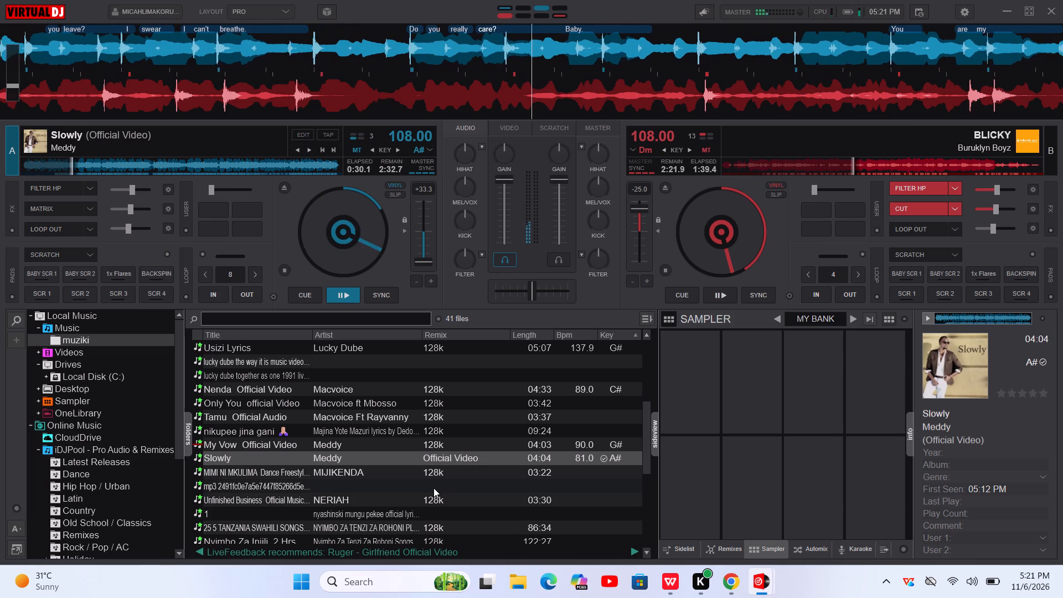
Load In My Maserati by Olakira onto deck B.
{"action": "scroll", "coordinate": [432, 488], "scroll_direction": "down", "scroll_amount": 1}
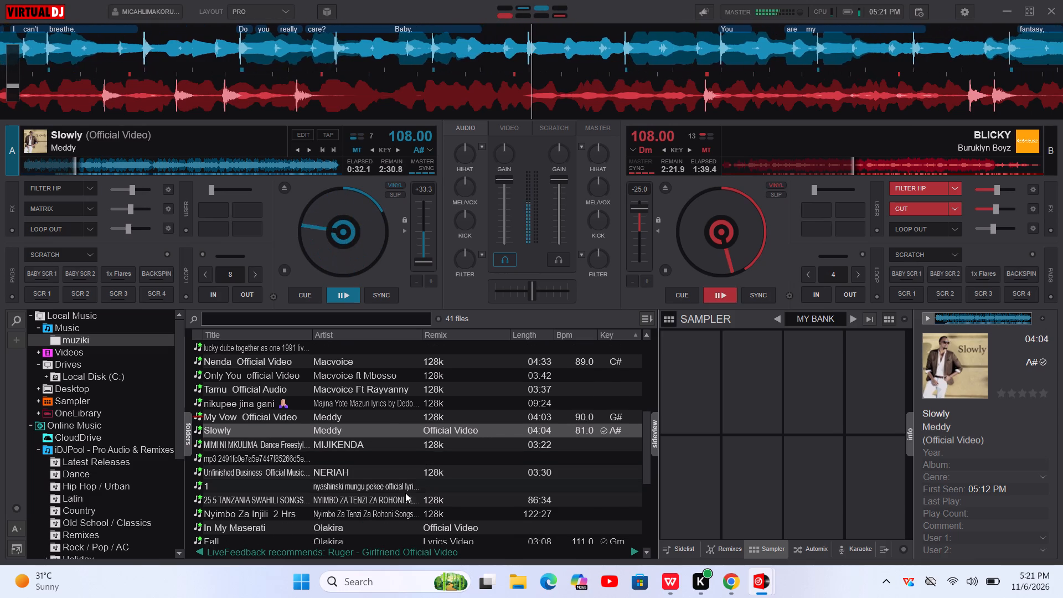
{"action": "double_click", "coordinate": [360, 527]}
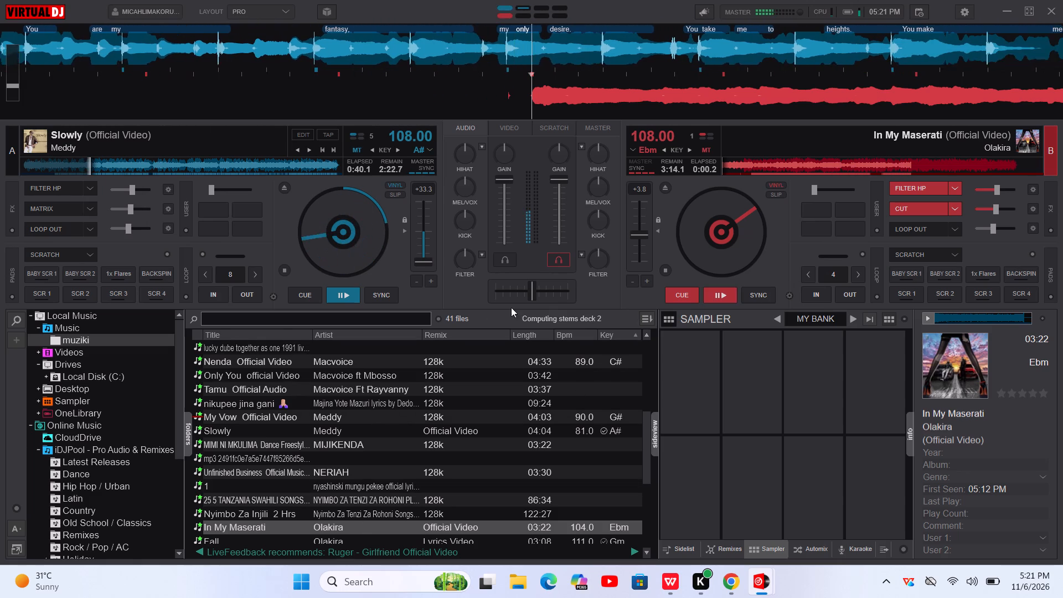
Slow the tempo of Slowly on deck A and In My Maserati on deck B to about 90.74 BPM.
{"action": "left_click_drag", "start_coordinate": [427, 261], "coordinate": [427, 261]}
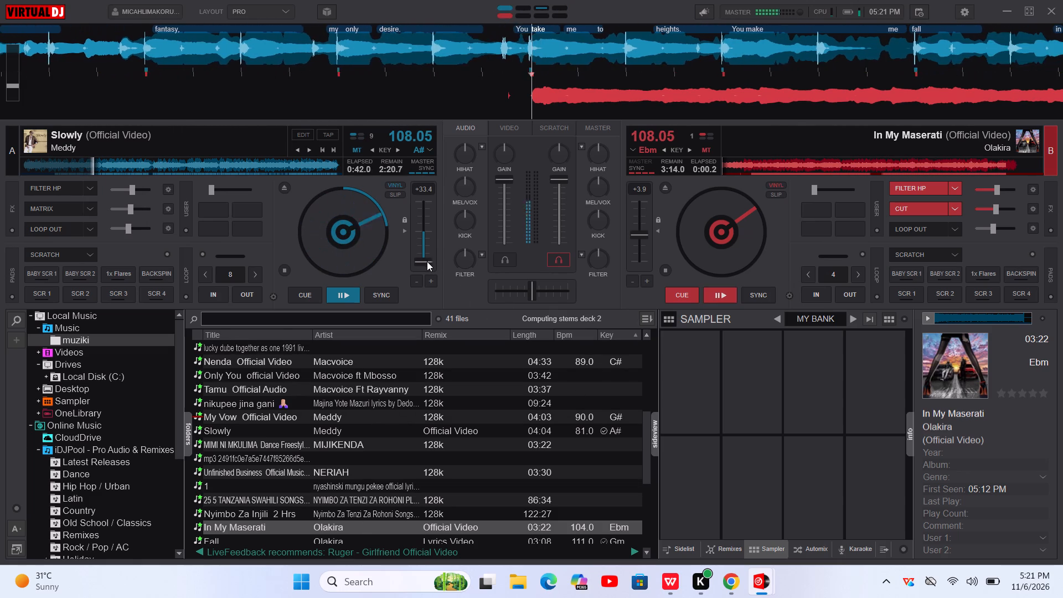
{"action": "left_click_drag", "start_coordinate": [427, 261], "coordinate": [430, 238]}
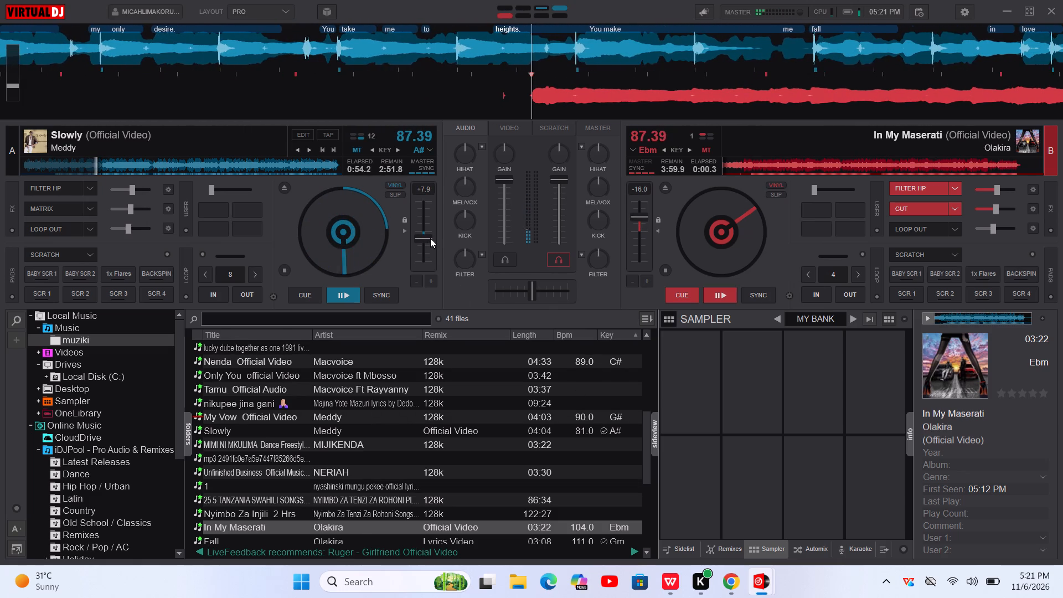
{"action": "left_click_drag", "start_coordinate": [430, 238], "coordinate": [431, 241]}
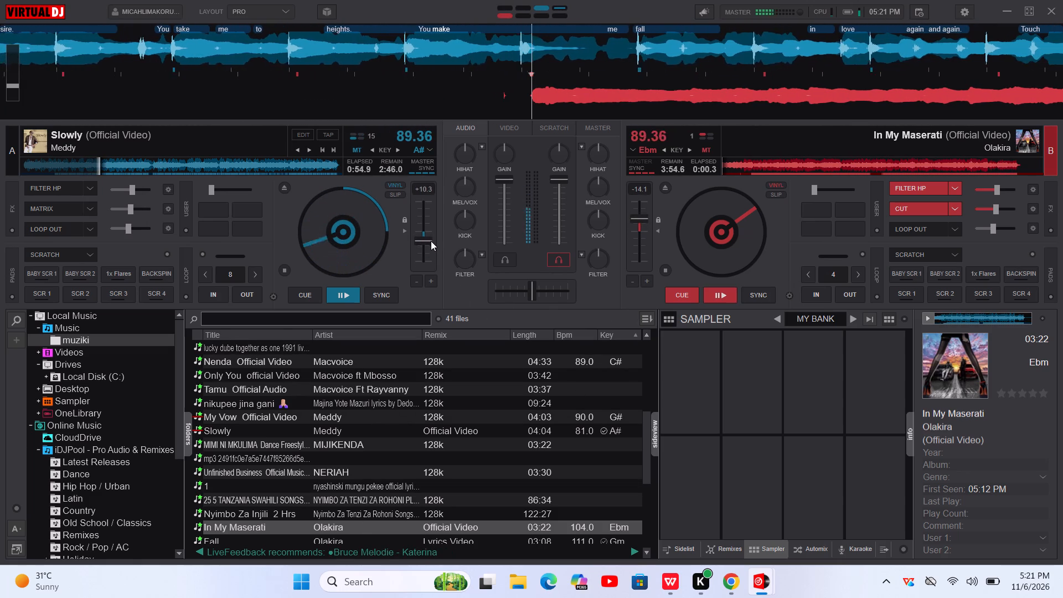
{"action": "left_click_drag", "start_coordinate": [431, 241], "coordinate": [431, 241]}
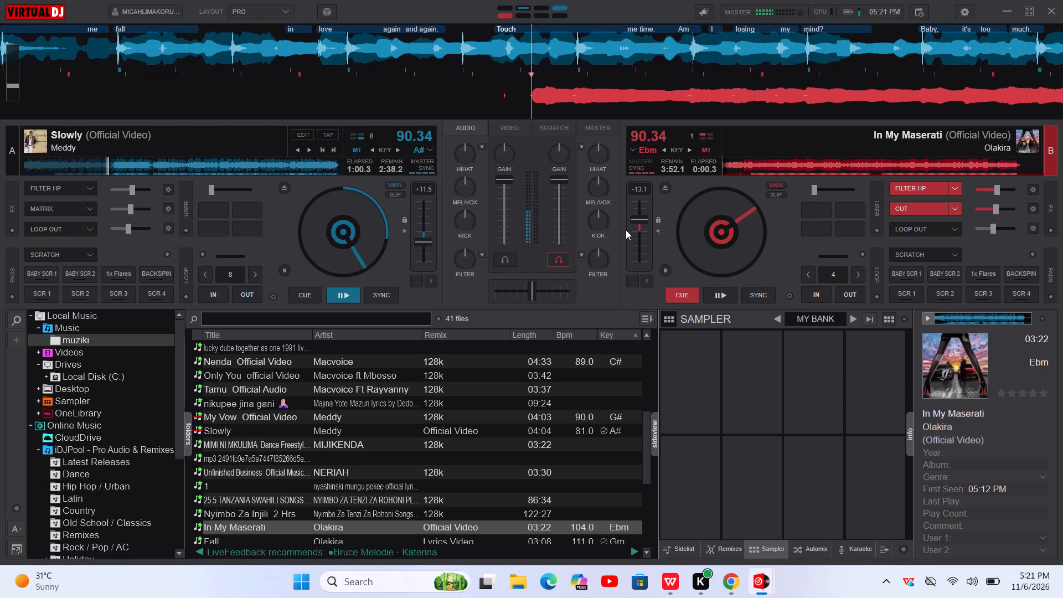
{"action": "left_click", "coordinate": [639, 217]}
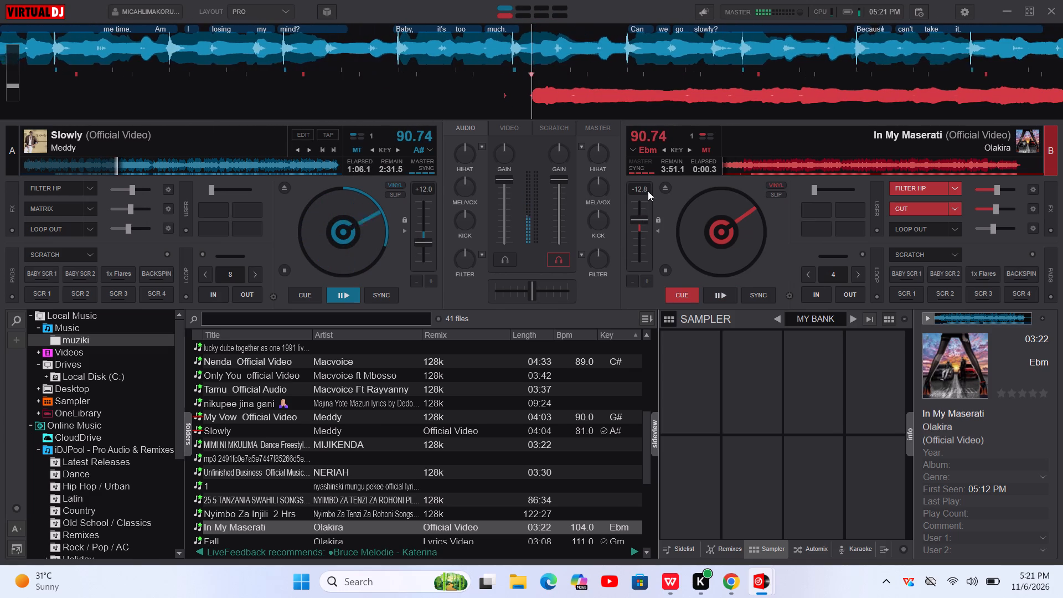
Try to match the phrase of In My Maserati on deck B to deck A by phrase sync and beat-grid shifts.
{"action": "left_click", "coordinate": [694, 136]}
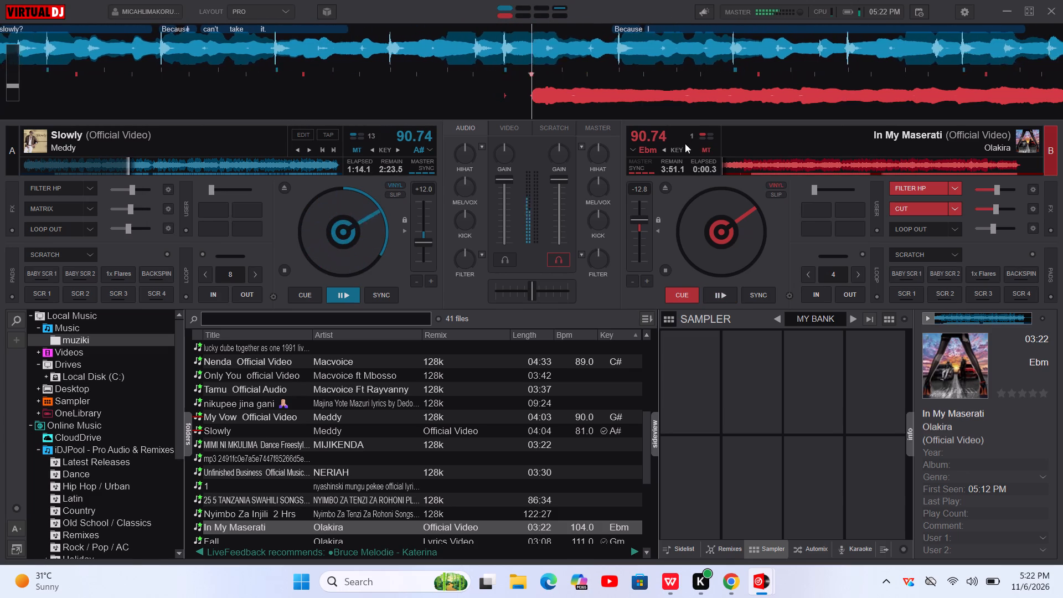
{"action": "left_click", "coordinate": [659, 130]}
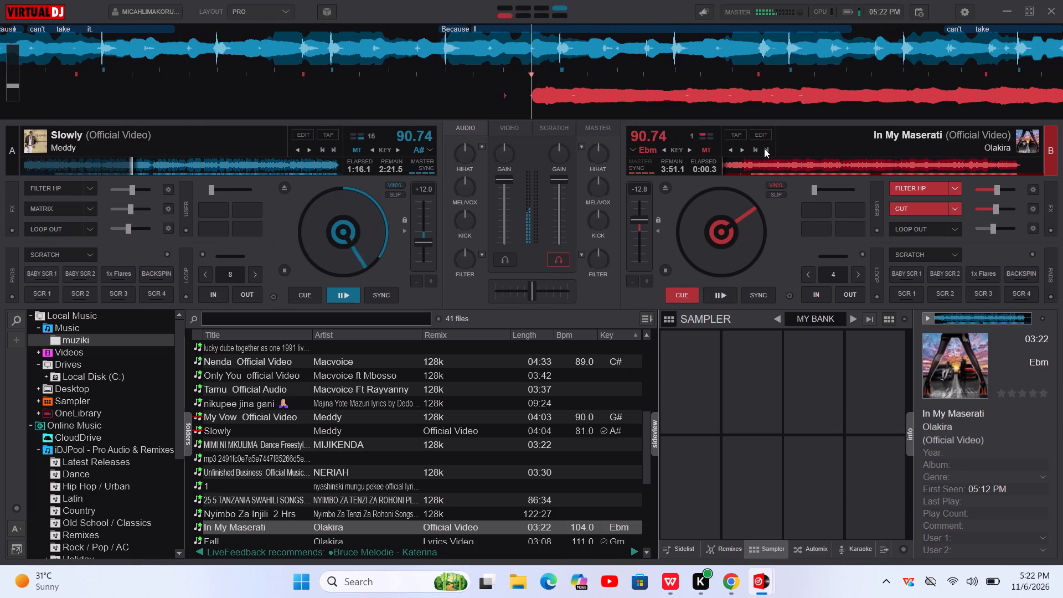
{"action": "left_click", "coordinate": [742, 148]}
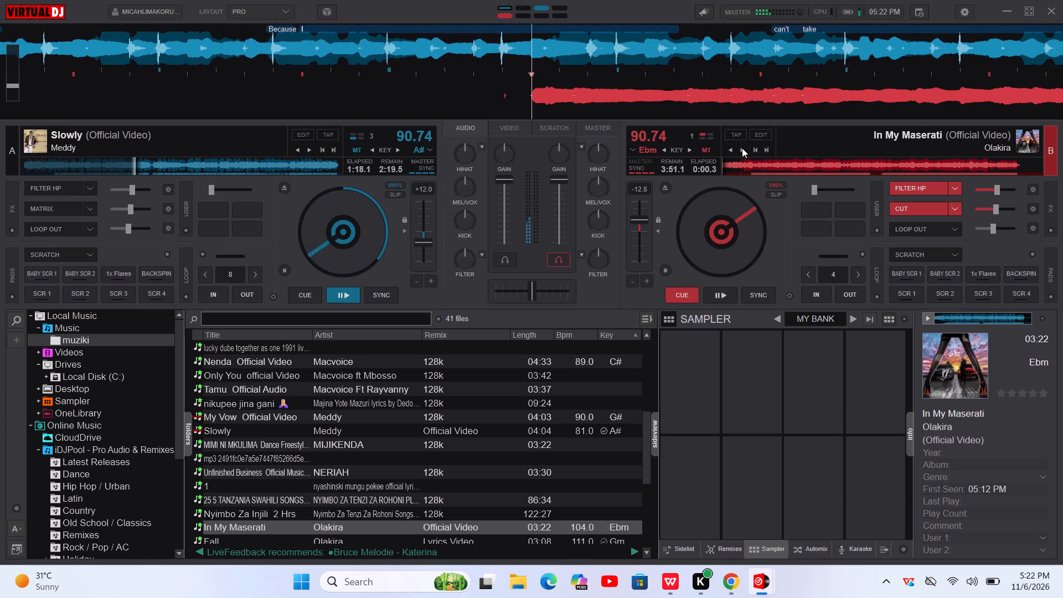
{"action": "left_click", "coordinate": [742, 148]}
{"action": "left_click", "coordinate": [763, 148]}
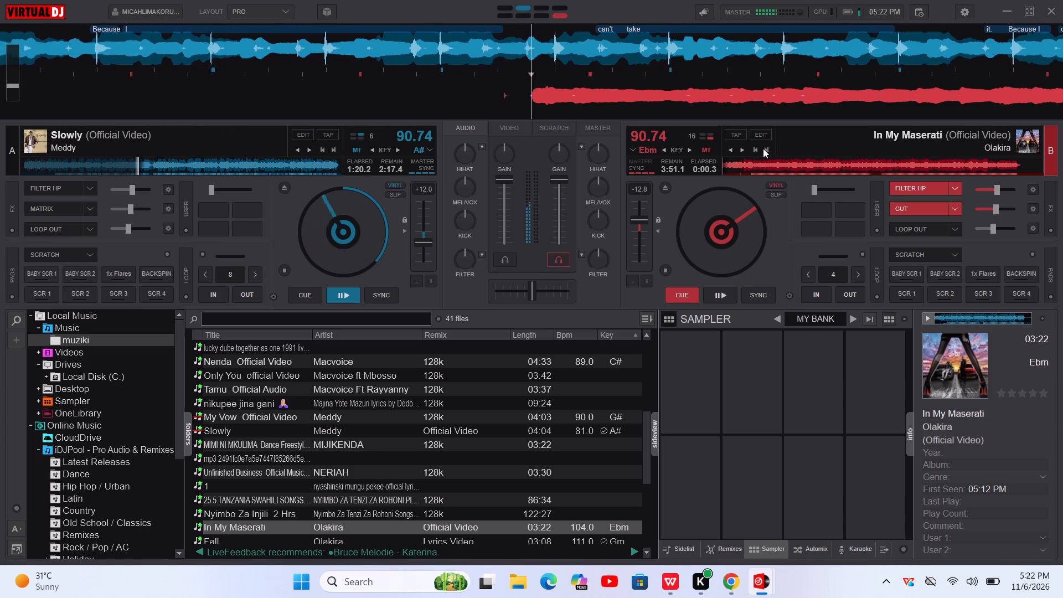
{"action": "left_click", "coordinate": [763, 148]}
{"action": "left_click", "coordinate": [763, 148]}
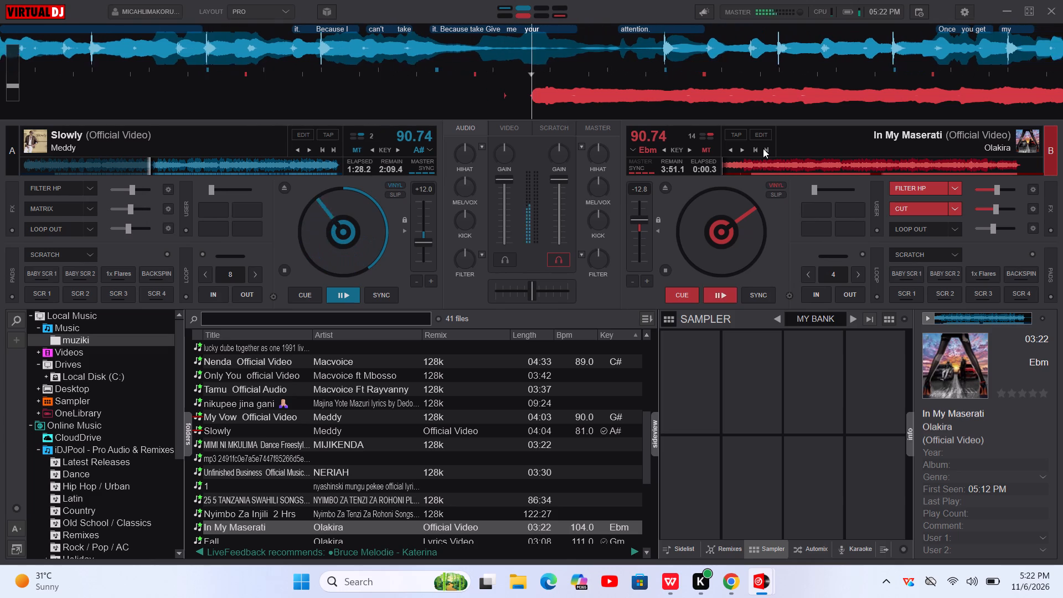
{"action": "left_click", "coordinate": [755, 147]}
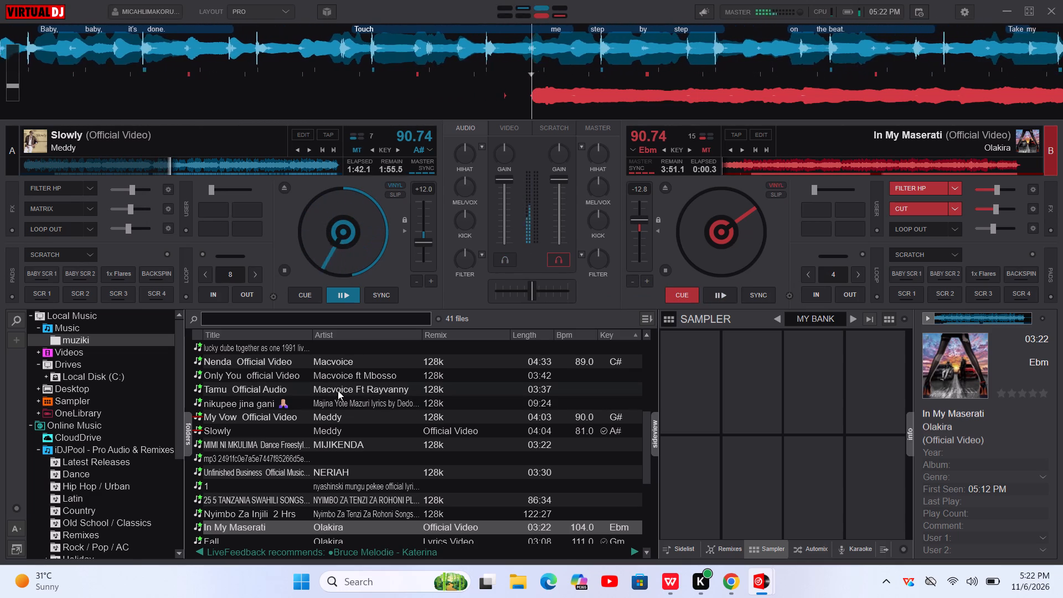
Load Never too late official lyrics by Siddy Ranks onto deck B.
{"action": "scroll", "coordinate": [343, 425], "scroll_direction": "down", "scroll_amount": 7}
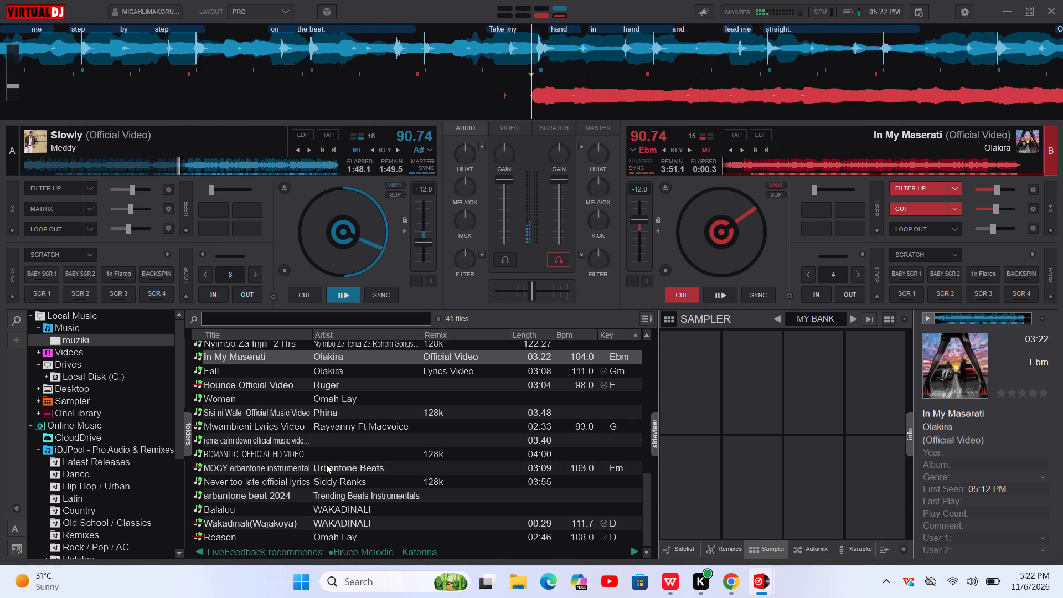
{"action": "triple_click", "coordinate": [323, 478]}
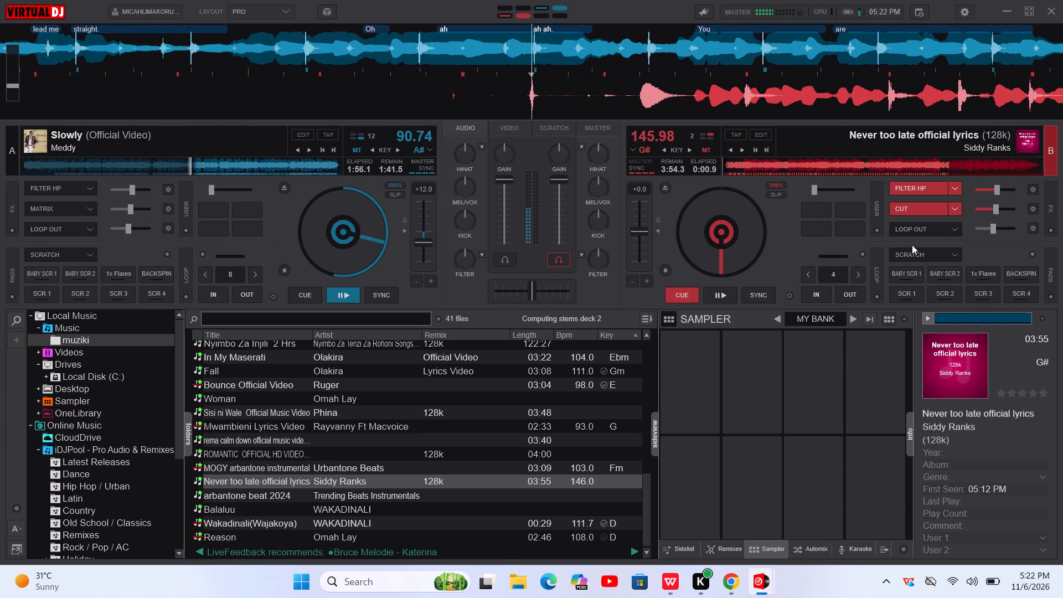
Switch off Filter HP and Cut on deck B and start Never too late with the SCR 4 scratch pad.
{"action": "left_click", "coordinate": [922, 186]}
{"action": "left_click", "coordinate": [922, 221]}
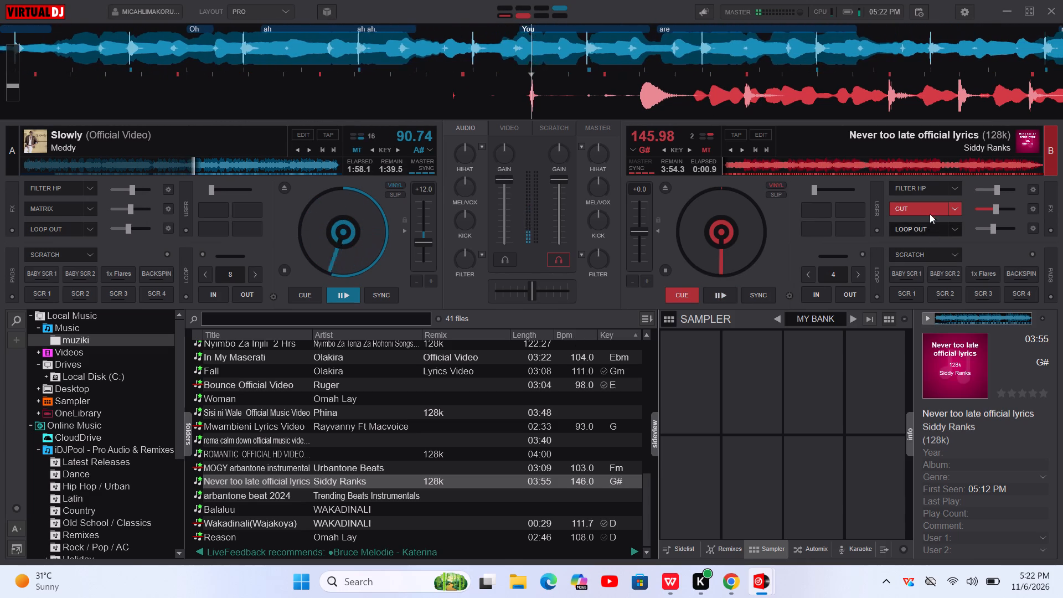
{"action": "left_click", "coordinate": [925, 205]}
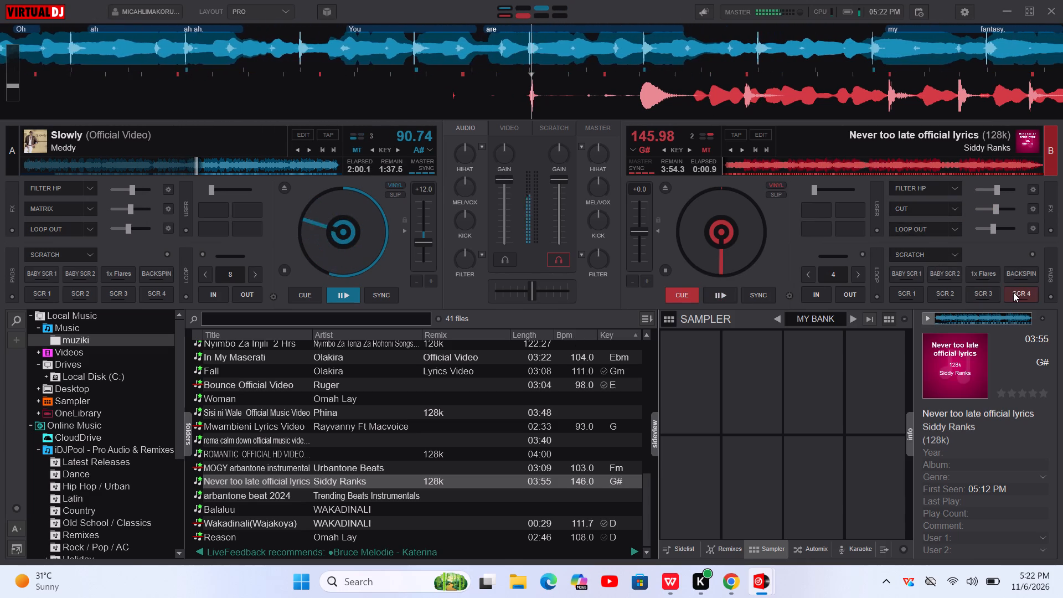
{"action": "left_click", "coordinate": [1013, 292]}
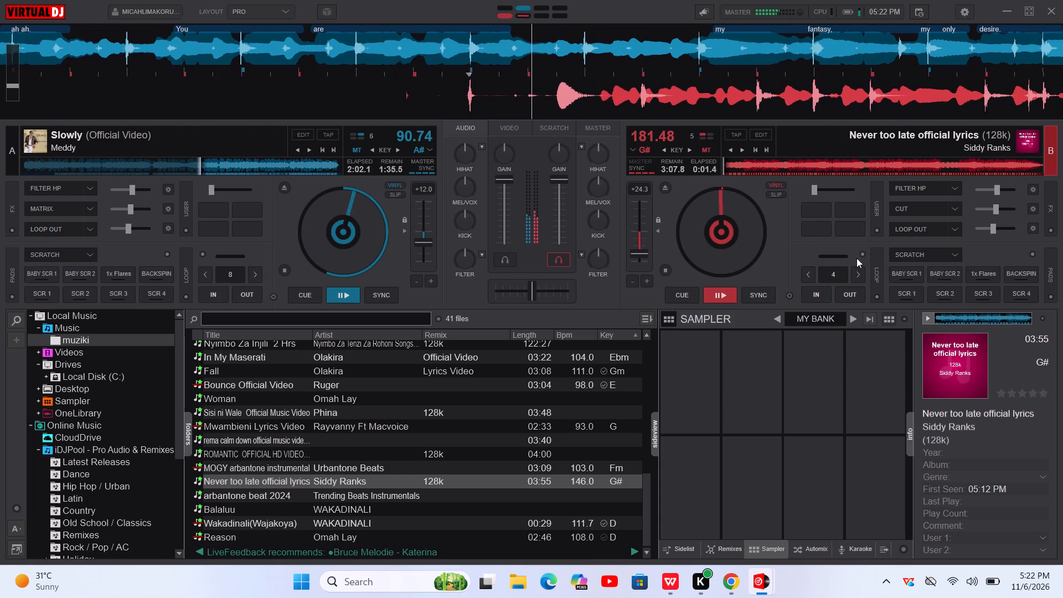
Apply Filter HP and Loop Out to Slowly on deck A.
{"action": "left_click", "coordinate": [49, 189]}
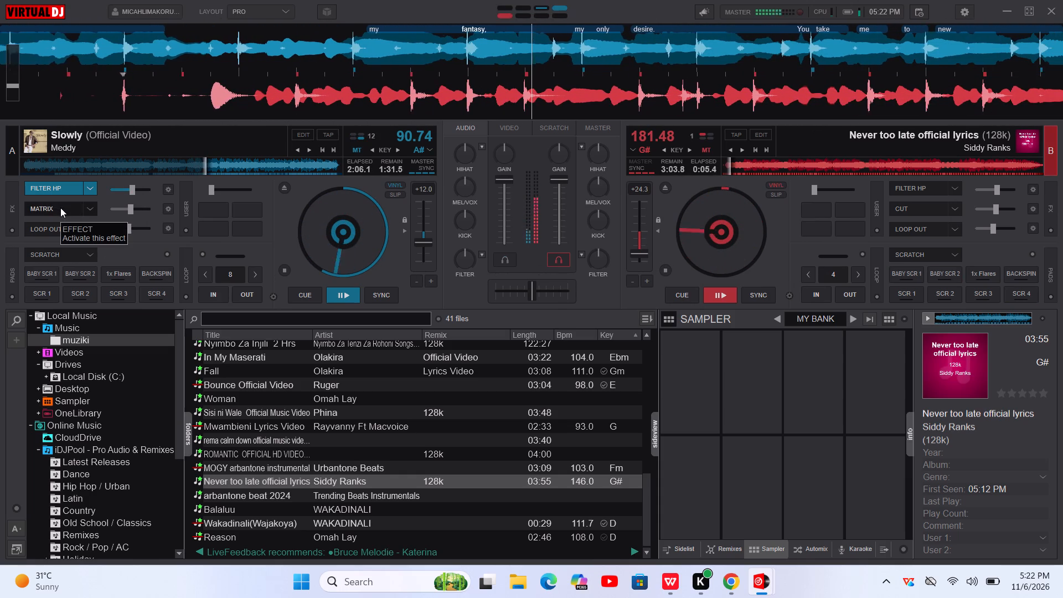
{"action": "left_click", "coordinate": [69, 231]}
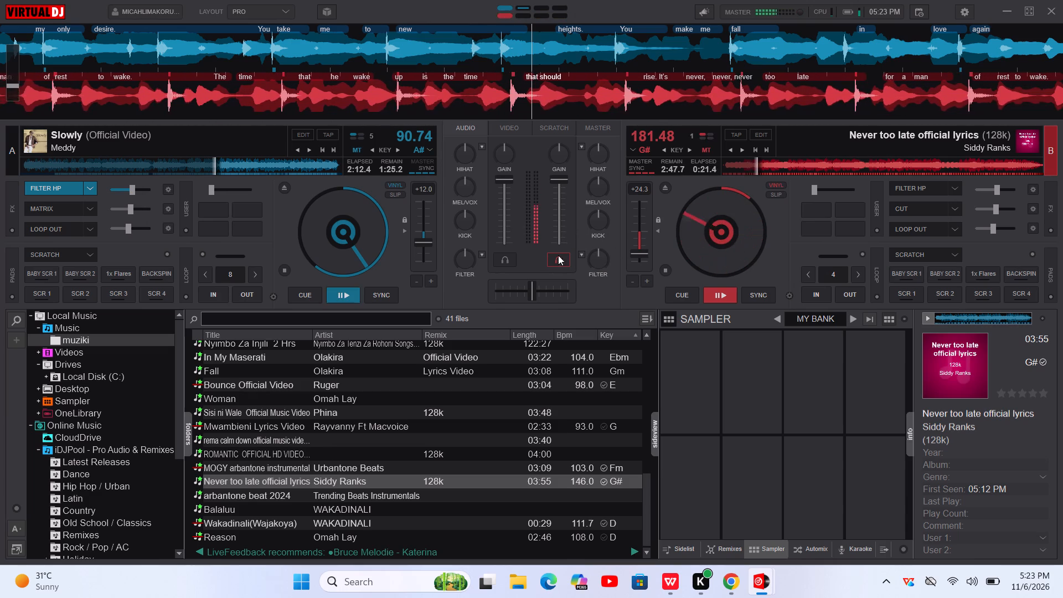
Load Bounce Official Video by Ruger onto deck A.
{"action": "triple_click", "coordinate": [364, 384]}
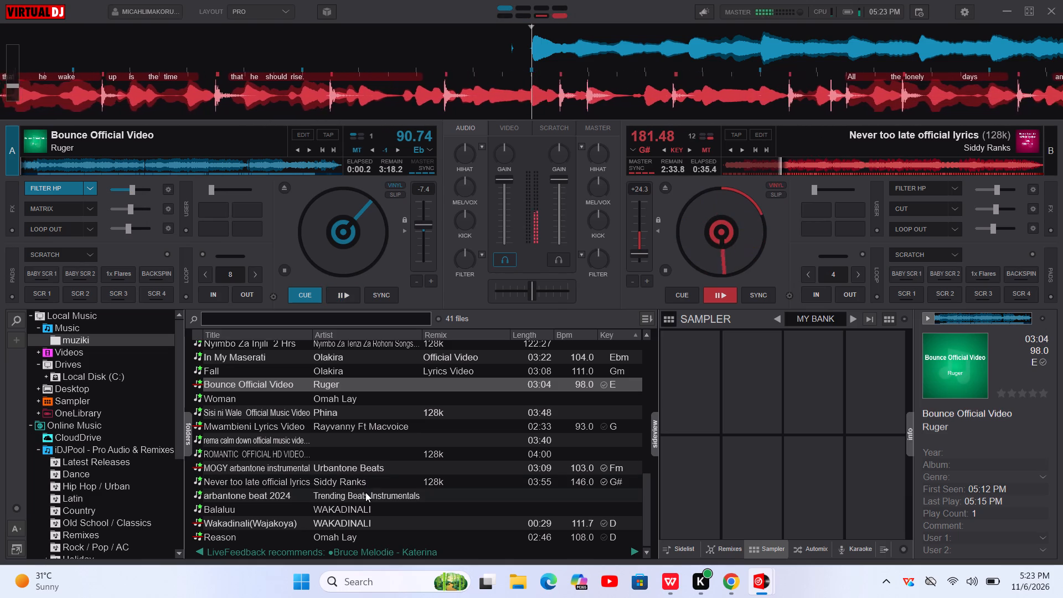
{"action": "scroll", "coordinate": [363, 492], "scroll_direction": "up", "scroll_amount": 3}
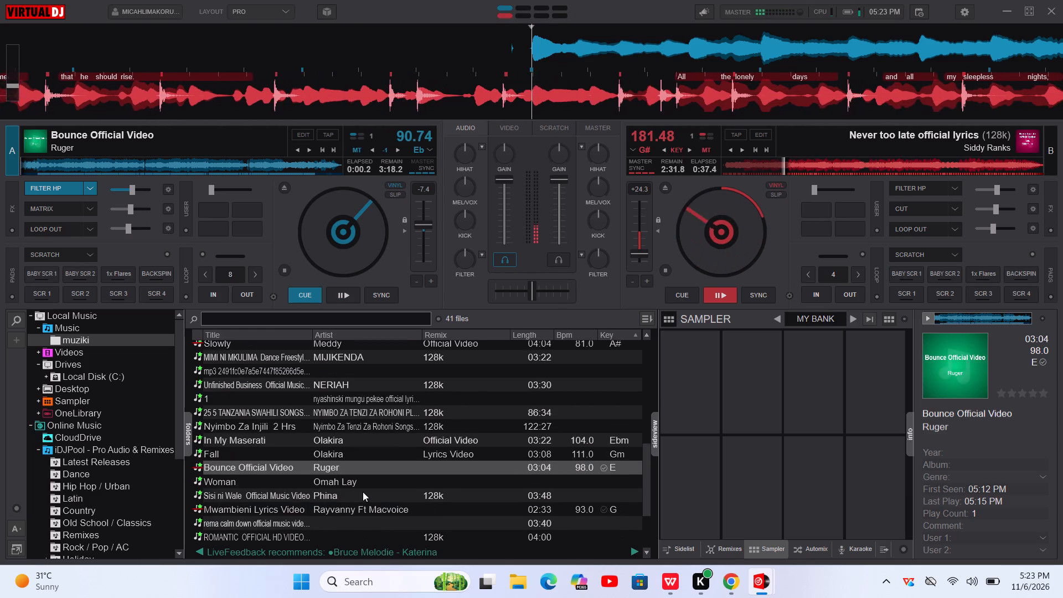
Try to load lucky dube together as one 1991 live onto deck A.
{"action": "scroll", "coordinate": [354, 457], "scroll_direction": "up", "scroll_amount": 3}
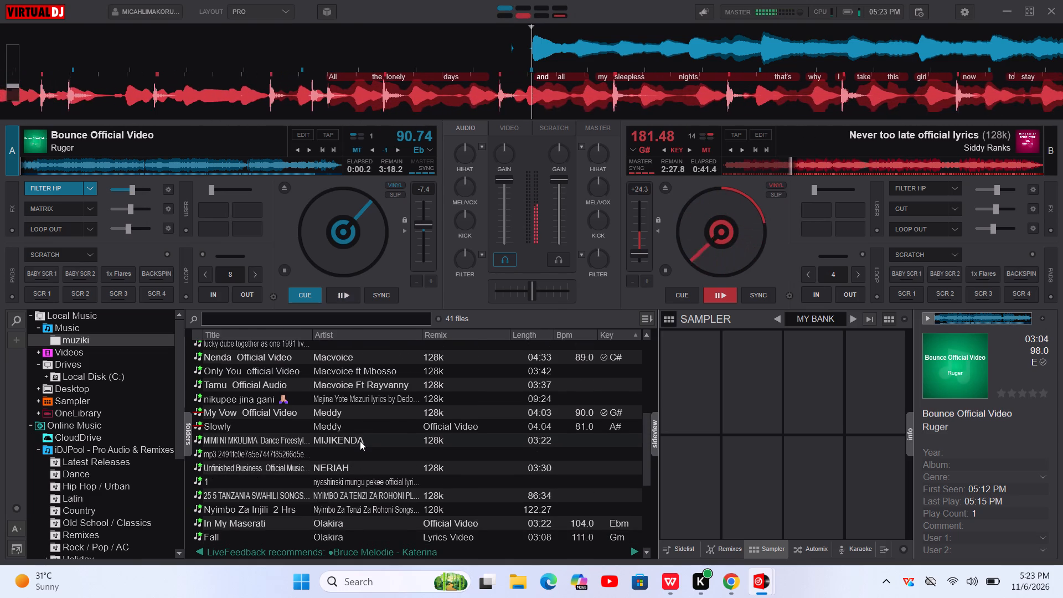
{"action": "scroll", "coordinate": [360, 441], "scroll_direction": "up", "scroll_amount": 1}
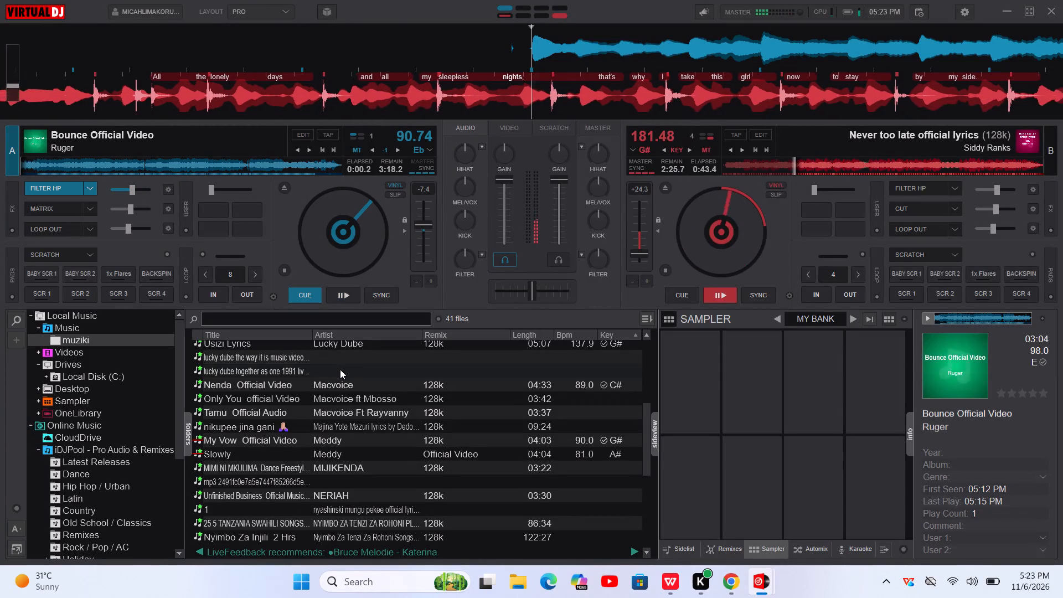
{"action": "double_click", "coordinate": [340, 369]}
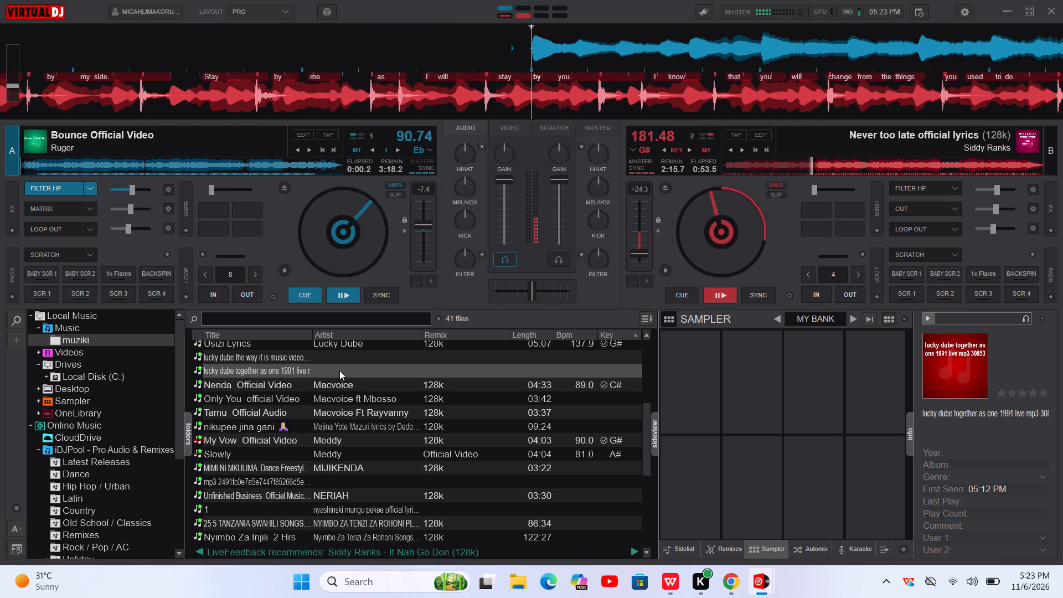
Switch off Filter HP on deck A and load lucky dube the way it is music video mp3 40652 onto it.
{"action": "left_click", "coordinate": [40, 186]}
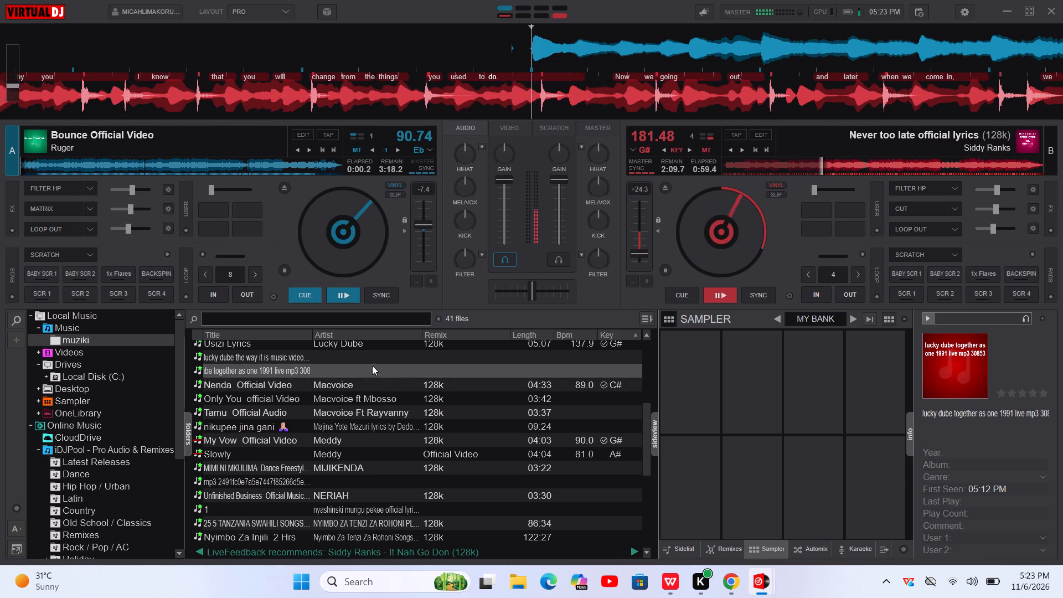
{"action": "double_click", "coordinate": [315, 352]}
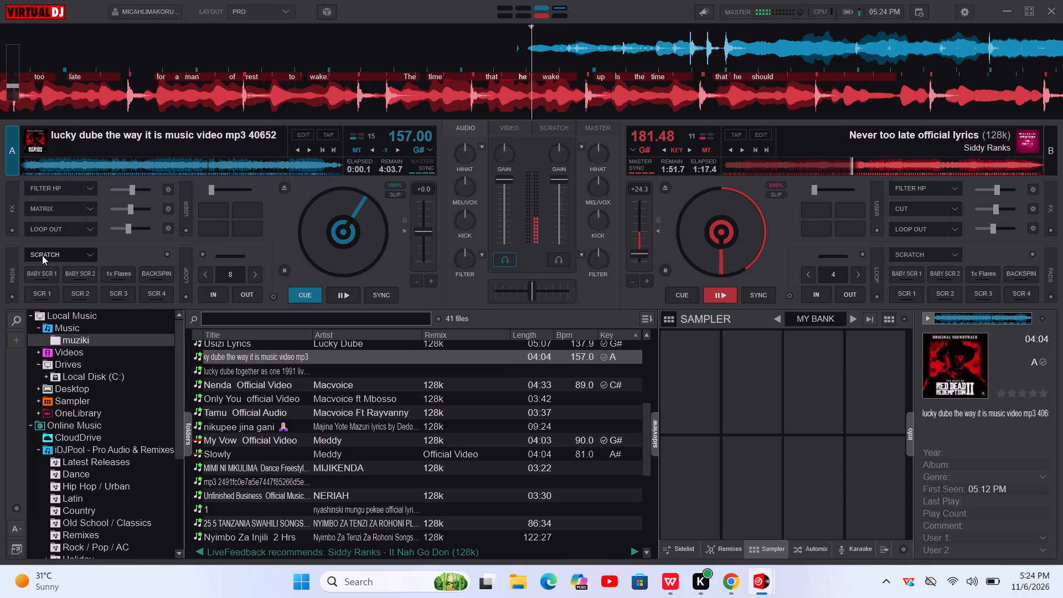
Start lucky dube the way it is on deck A with the SCR 4 scratch pad.
{"action": "left_click", "coordinate": [149, 293]}
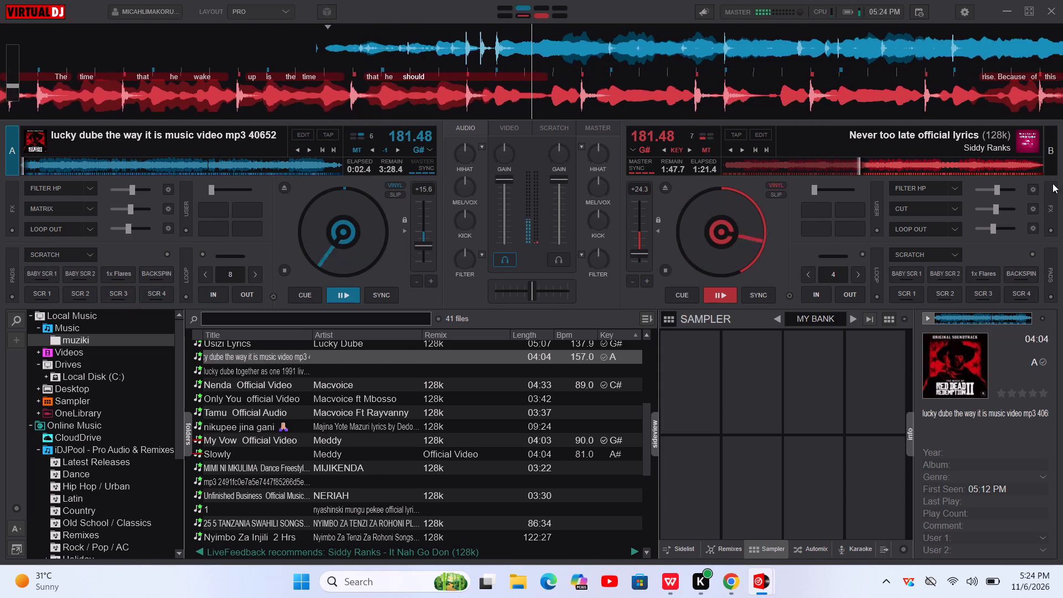
Apply Filter HP, Cut and Loop Out to Never too late on deck B.
{"action": "left_click", "coordinate": [928, 193]}
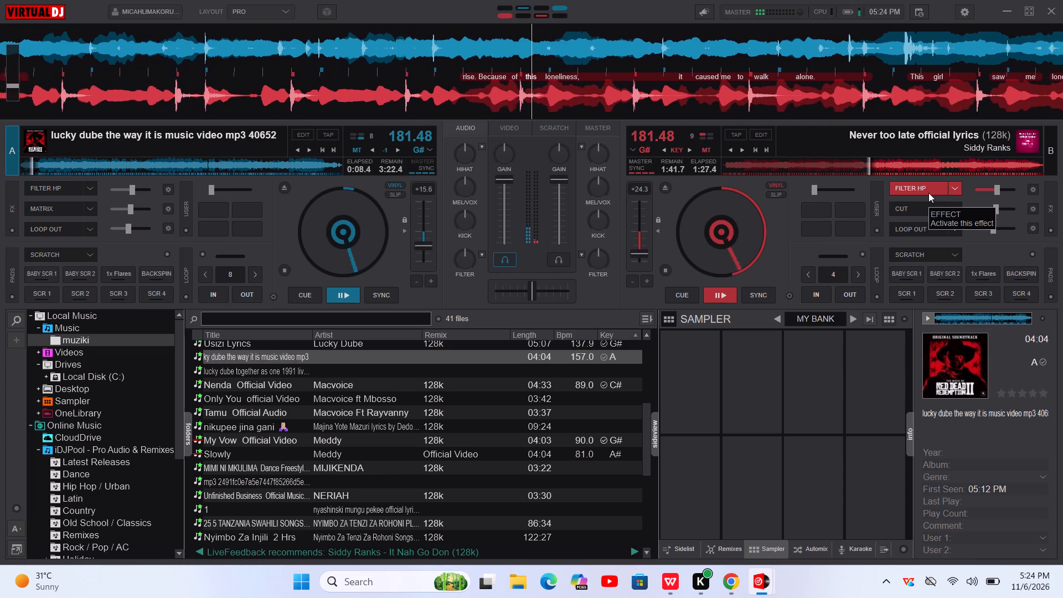
{"action": "left_click", "coordinate": [928, 209]}
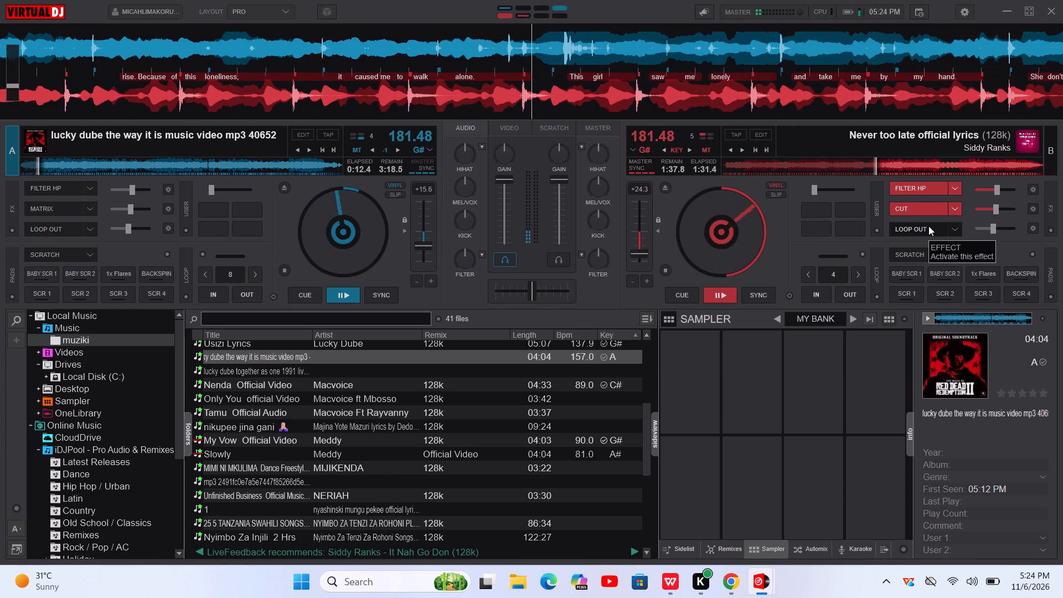
{"action": "left_click", "coordinate": [928, 226]}
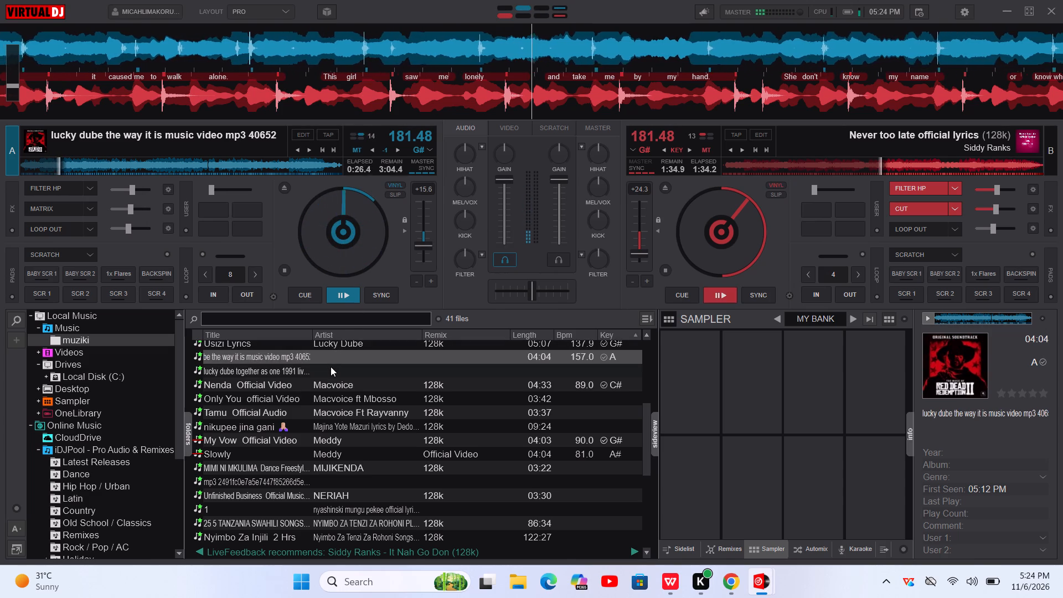
Load Usizi Lyrics by Lucky Dube onto deck B.
{"action": "scroll", "coordinate": [336, 347], "scroll_direction": "up", "scroll_amount": 1}
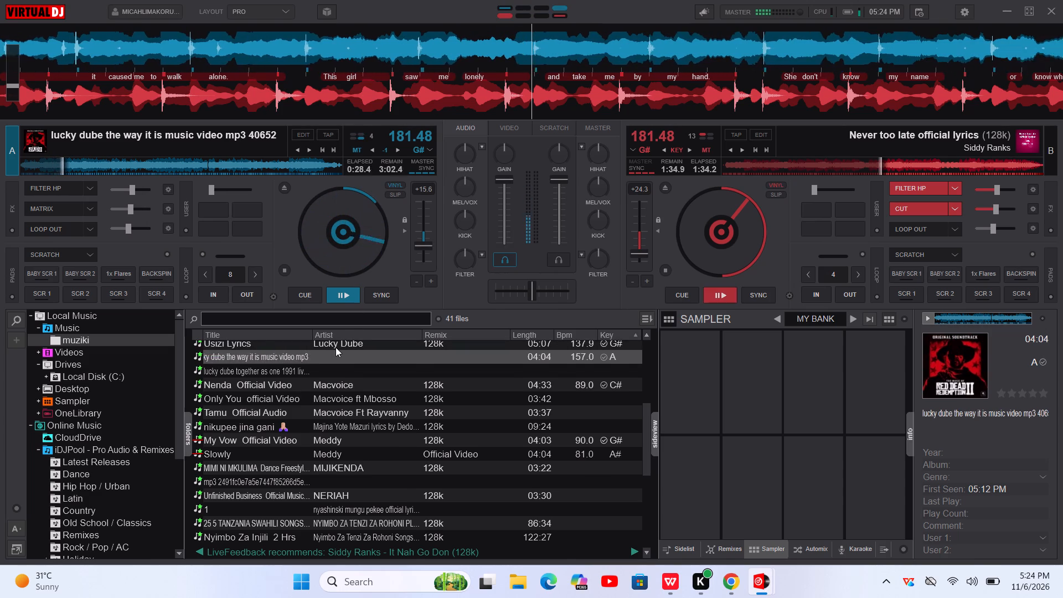
{"action": "triple_click", "coordinate": [333, 367]}
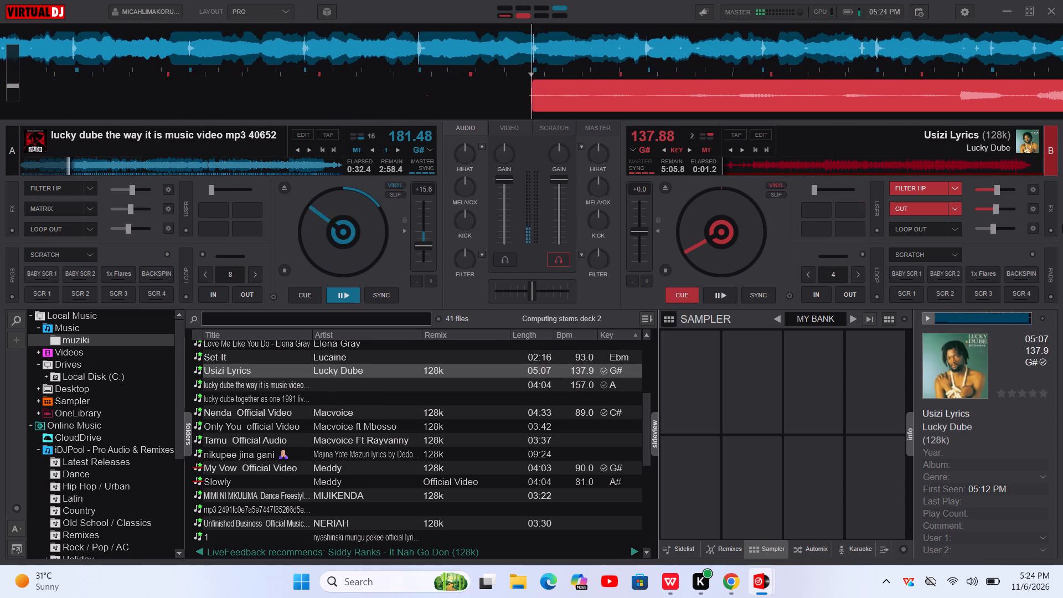
Switch off Cut and Filter HP on deck B.
{"action": "left_click", "coordinate": [909, 212]}
{"action": "left_click", "coordinate": [927, 179]}
{"action": "left_click_drag", "start_coordinate": [922, 185], "coordinate": [922, 190]}
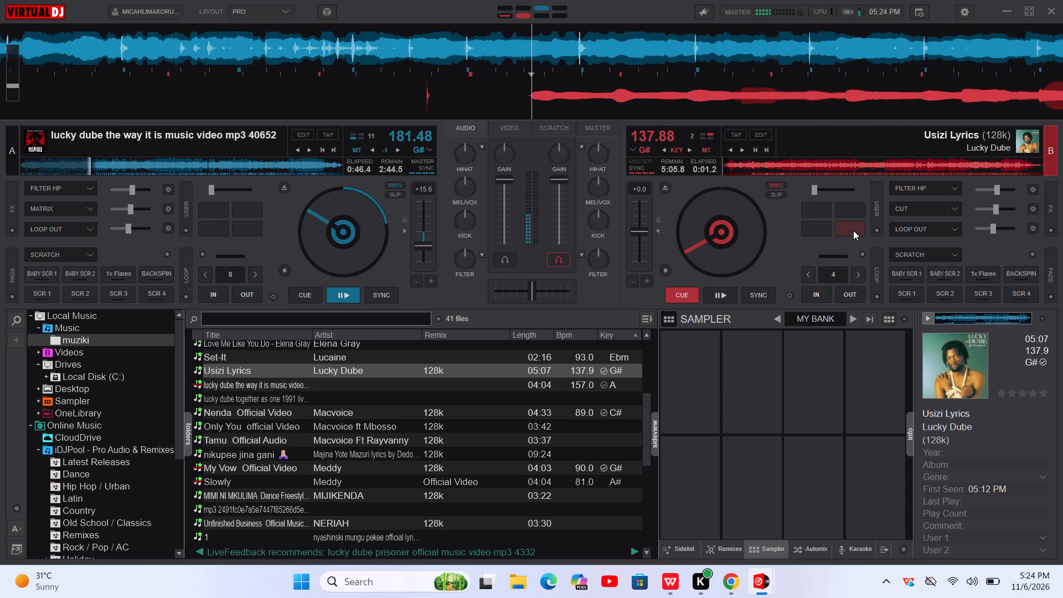
Open the mixer's scratch view and scratch lucky dube the way it is on deck A by hand.
{"action": "left_click", "coordinate": [568, 125]}
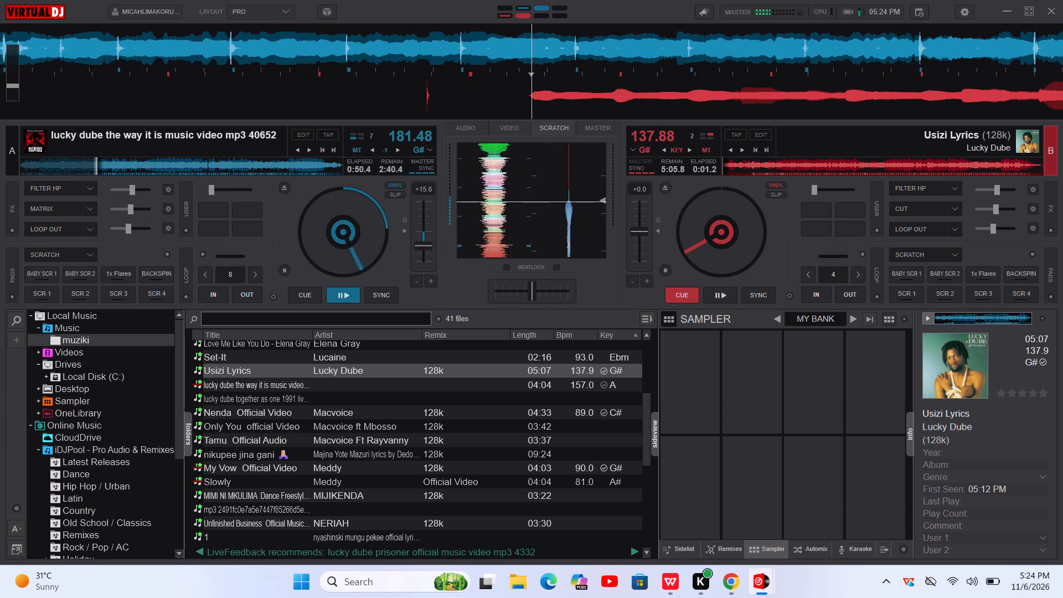
{"action": "left_click_drag", "start_coordinate": [499, 185], "coordinate": [518, 196]}
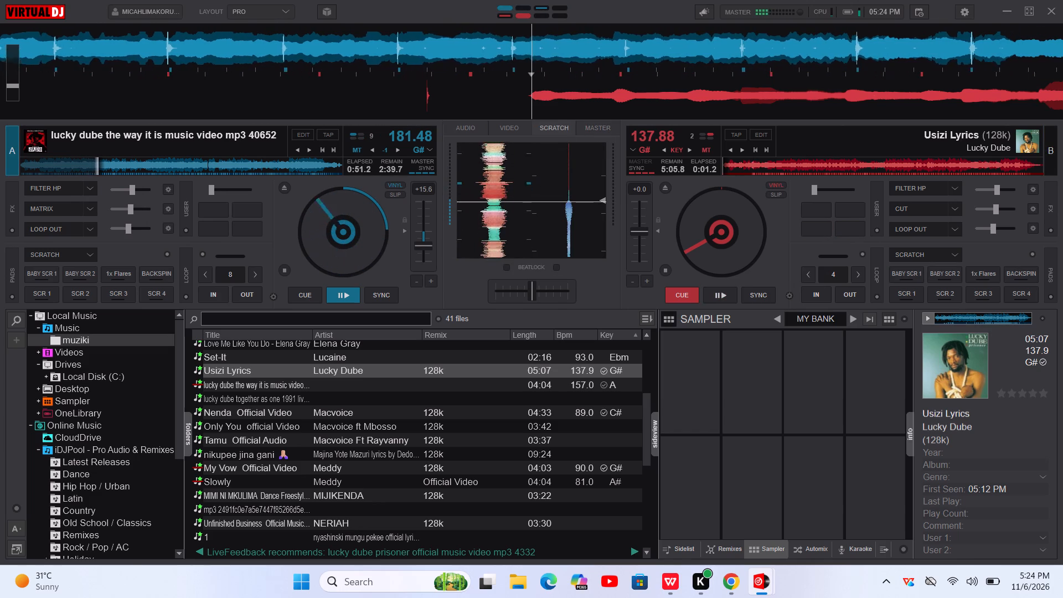
{"action": "left_click_drag", "start_coordinate": [494, 213], "coordinate": [510, 217]}
{"action": "left_click_drag", "start_coordinate": [510, 217], "coordinate": [519, 194]}
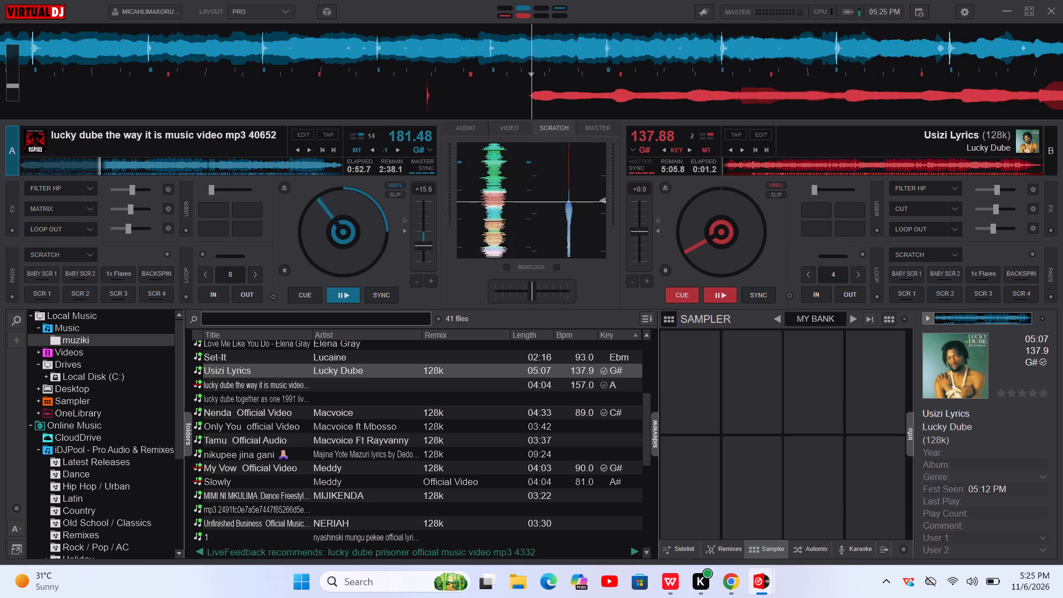
{"action": "left_click_drag", "start_coordinate": [519, 194], "coordinate": [522, 198]}
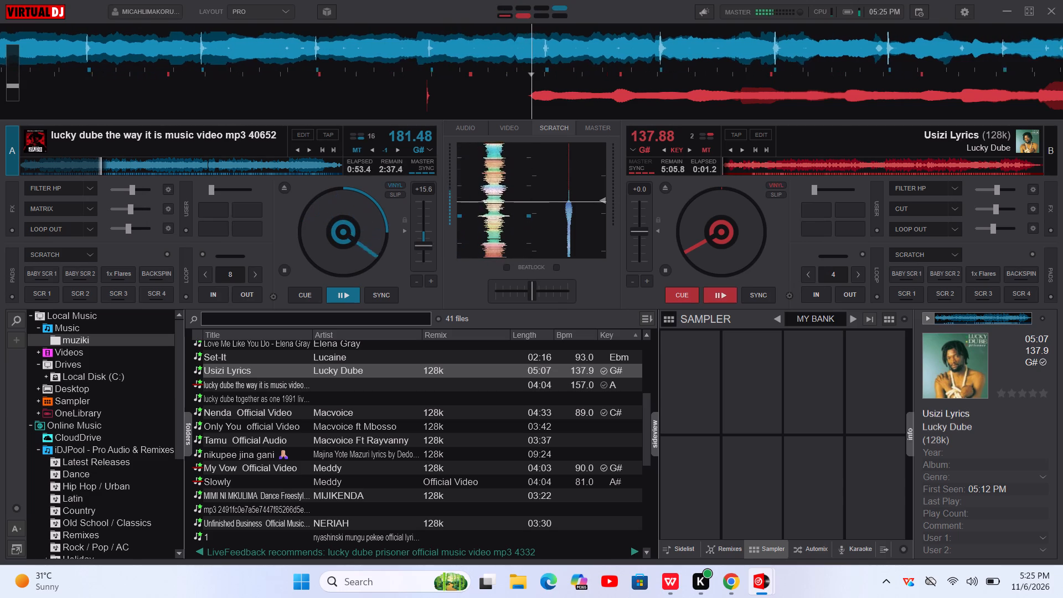
Scratch the opening of Usizi Lyrics on deck B by hand and return the mixer to its audio view.
{"action": "left_click", "coordinate": [571, 179]}
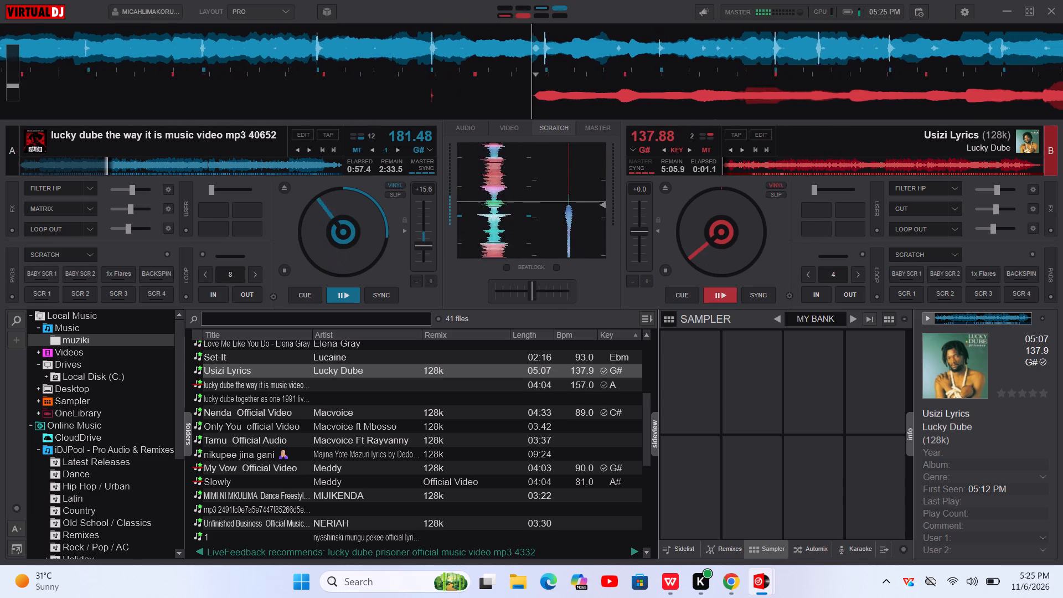
{"action": "left_click_drag", "start_coordinate": [563, 229], "coordinate": [580, 194]}
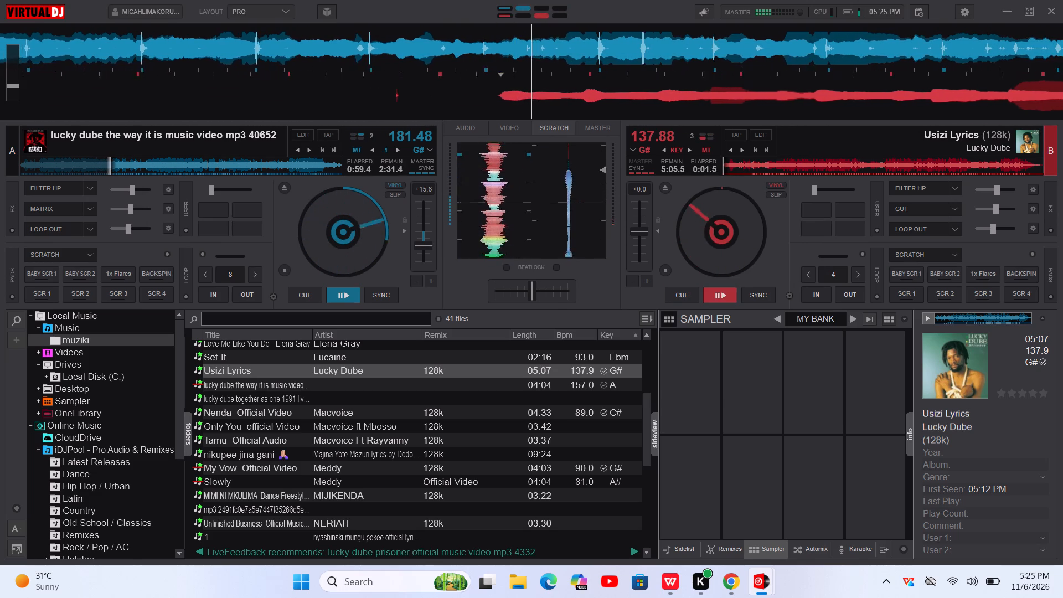
{"action": "left_click_drag", "start_coordinate": [580, 194], "coordinate": [585, 171]}
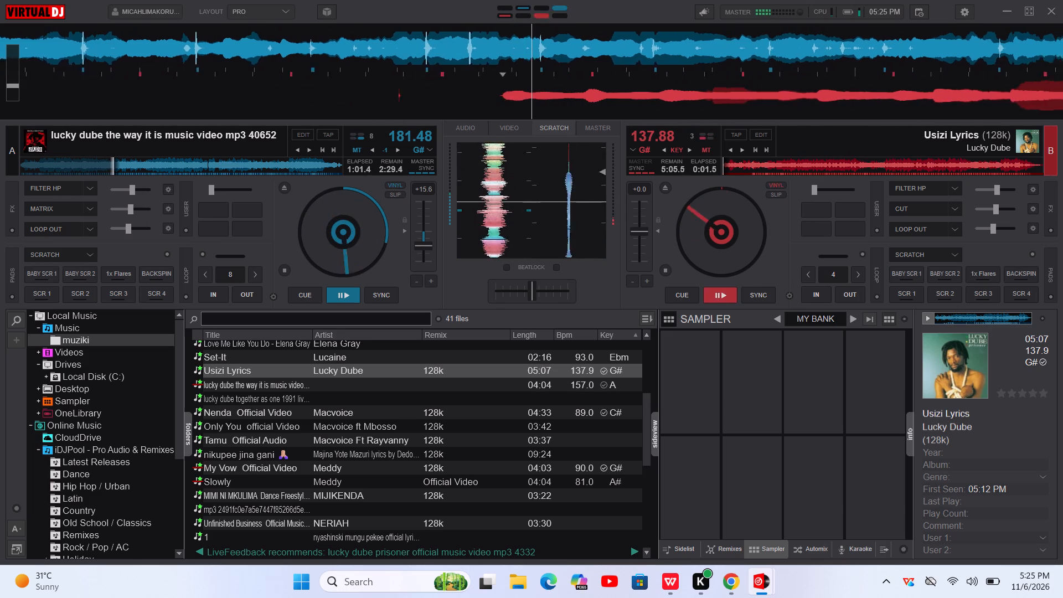
{"action": "left_click_drag", "start_coordinate": [585, 171], "coordinate": [580, 176]}
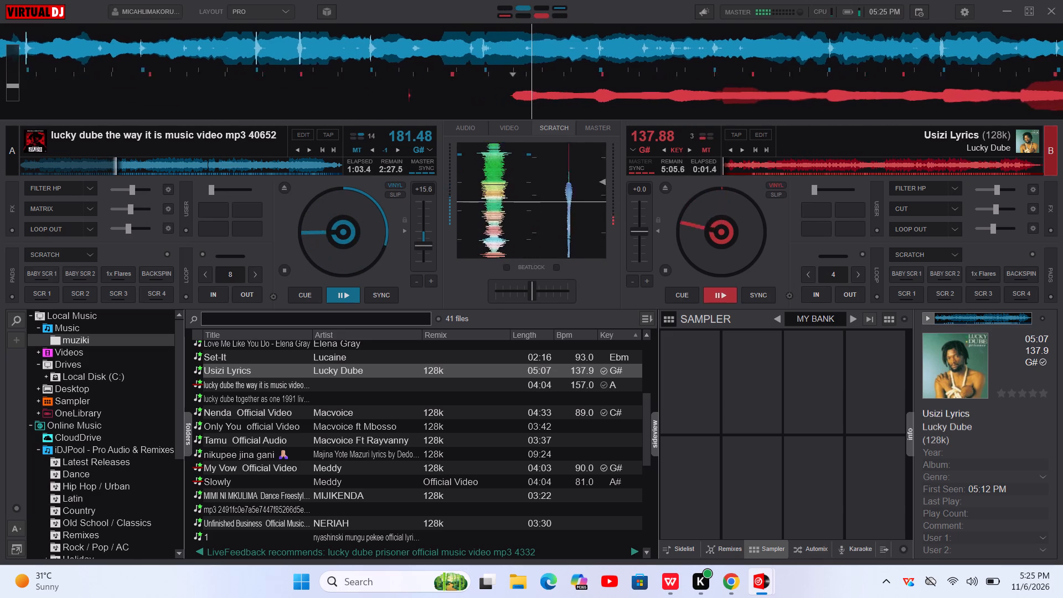
{"action": "left_click_drag", "start_coordinate": [580, 176], "coordinate": [565, 178]}
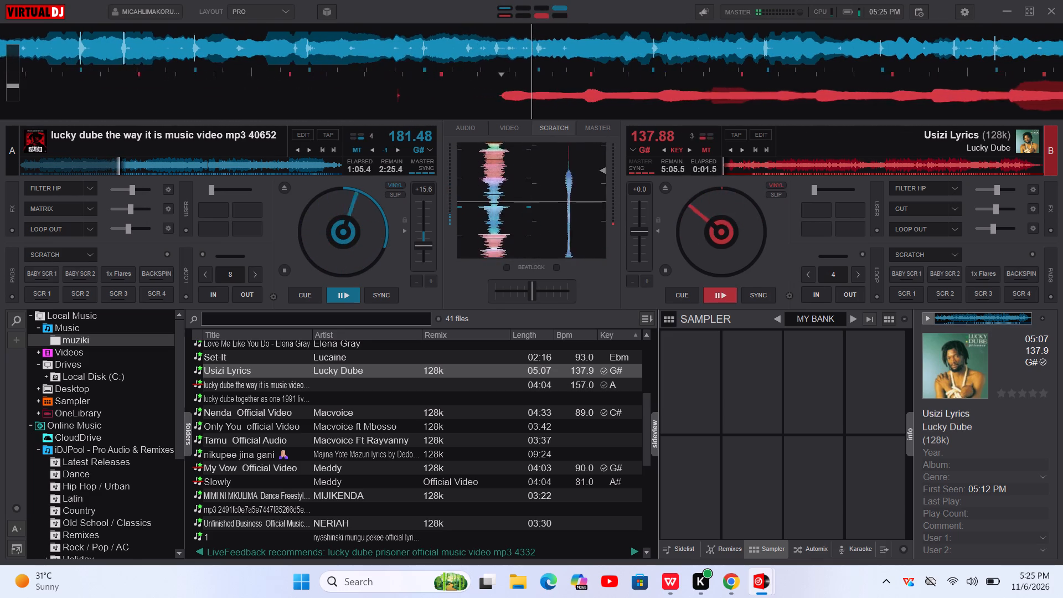
{"action": "left_click_drag", "start_coordinate": [565, 178], "coordinate": [569, 190]}
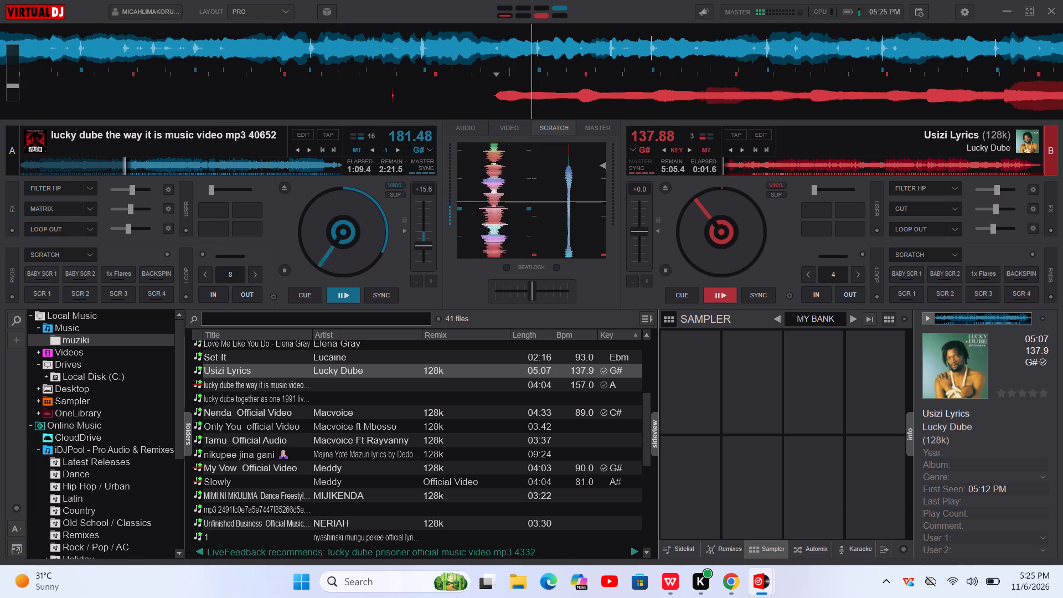
{"action": "left_click", "coordinate": [466, 125]}
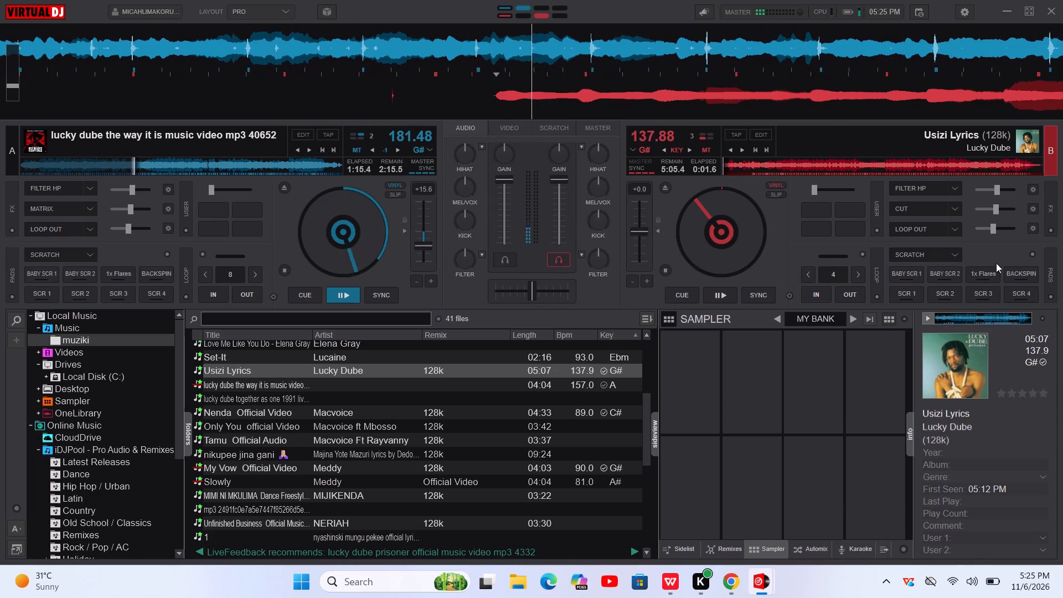
Start Usizi Lyrics on deck B with the SCR 4 scratch pad.
{"action": "left_click", "coordinate": [1015, 290]}
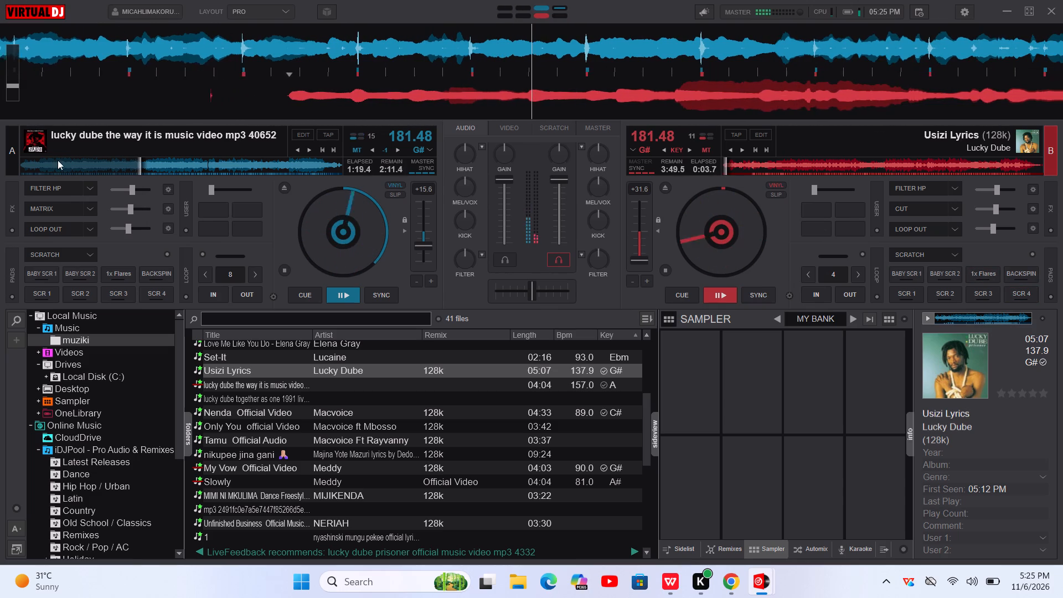
Replace the Matrix effect with Cut on deck A and apply Filter HP, Cut and Loop Out to lucky dube the way it is.
{"action": "left_click", "coordinate": [71, 184]}
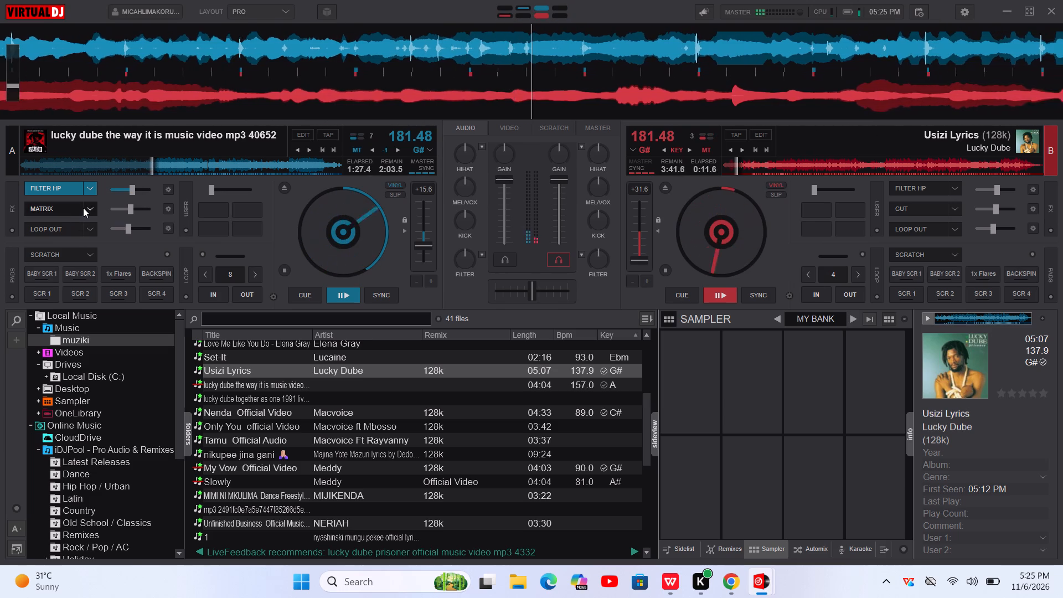
{"action": "left_click", "coordinate": [89, 208]}
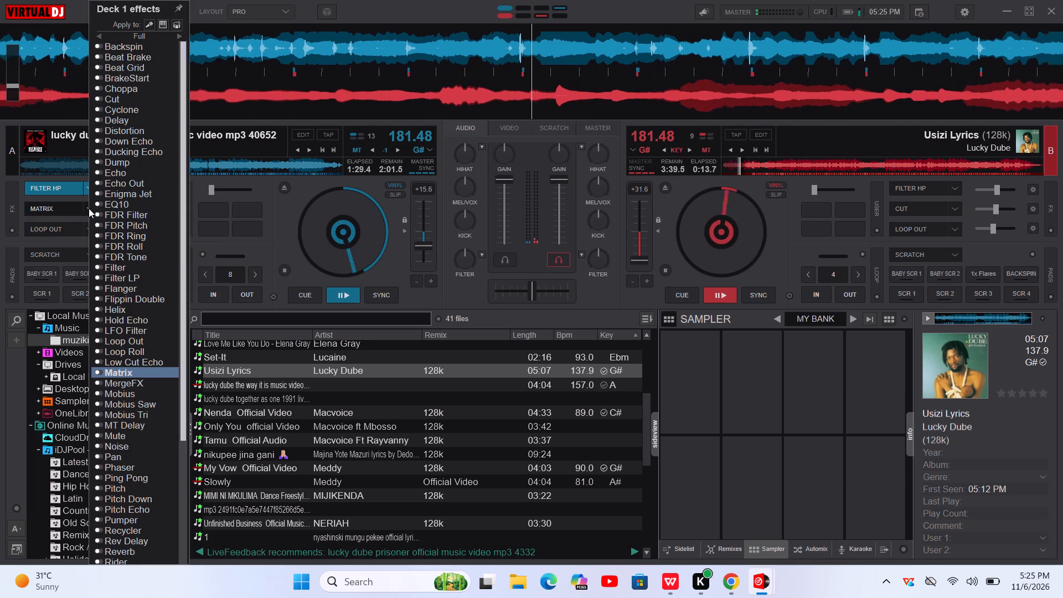
{"action": "left_click", "coordinate": [135, 101]}
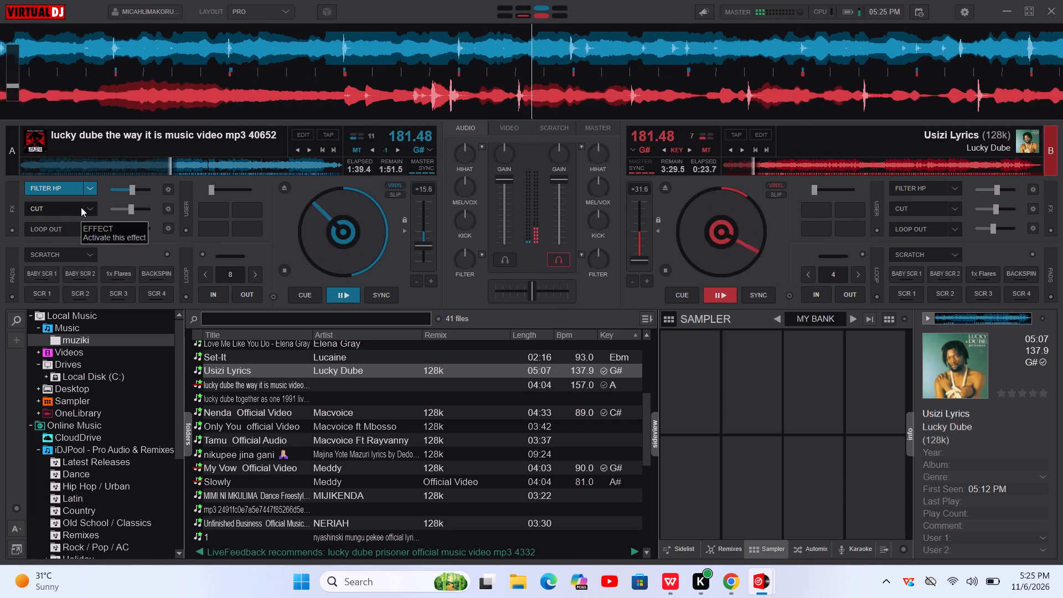
{"action": "left_click", "coordinate": [81, 207]}
{"action": "left_click", "coordinate": [80, 224]}
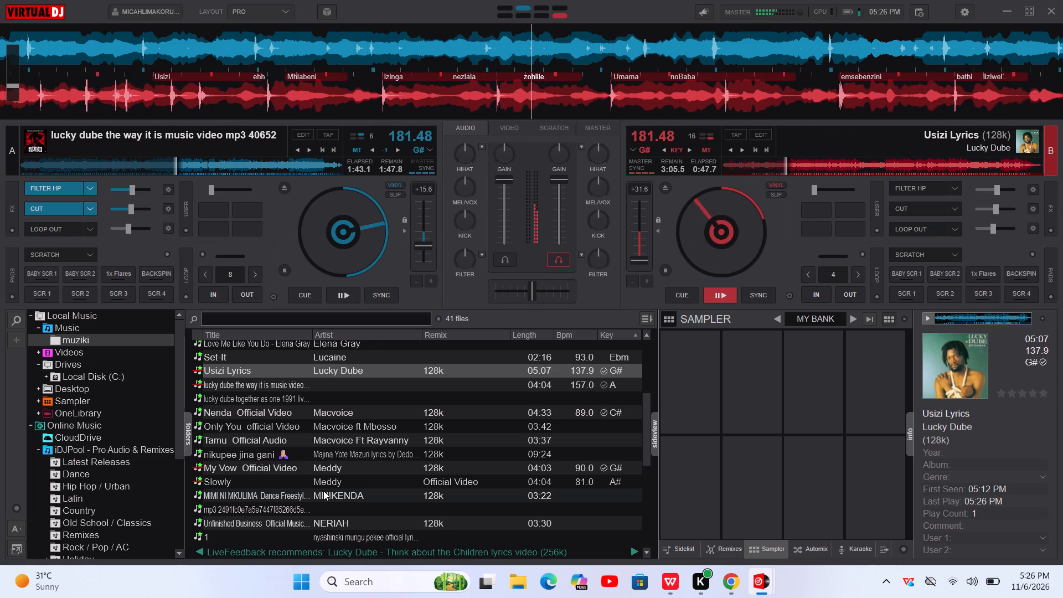
Load MIMI NI MKULIMA Dance Freestyle by MIJIKENDA onto deck A.
{"action": "double_click", "coordinate": [323, 491]}
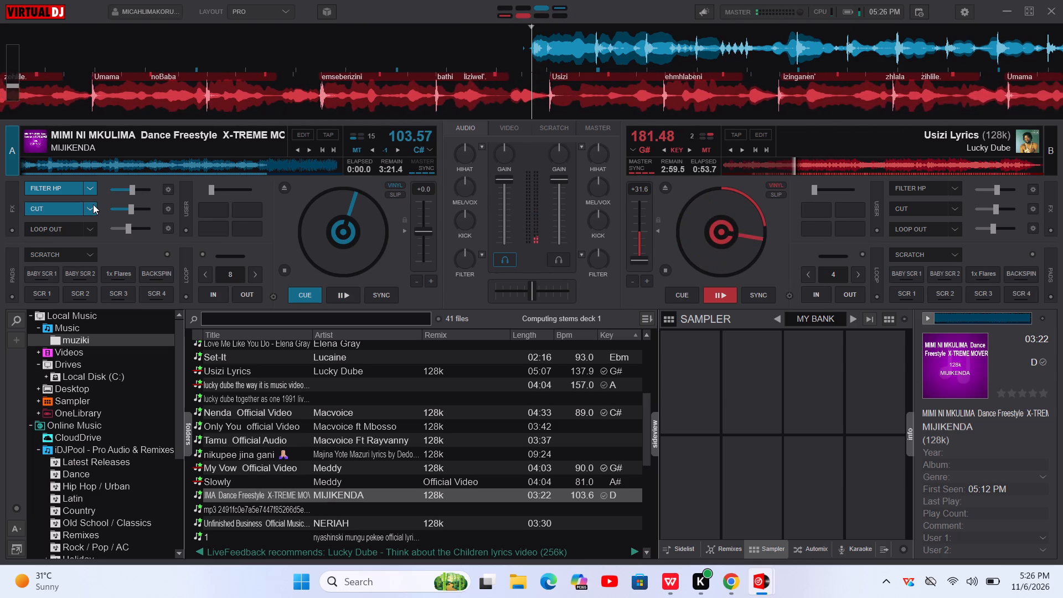
Switch off Cut and Filter HP on deck A.
{"action": "left_click", "coordinate": [64, 203]}
{"action": "left_click", "coordinate": [61, 180]}
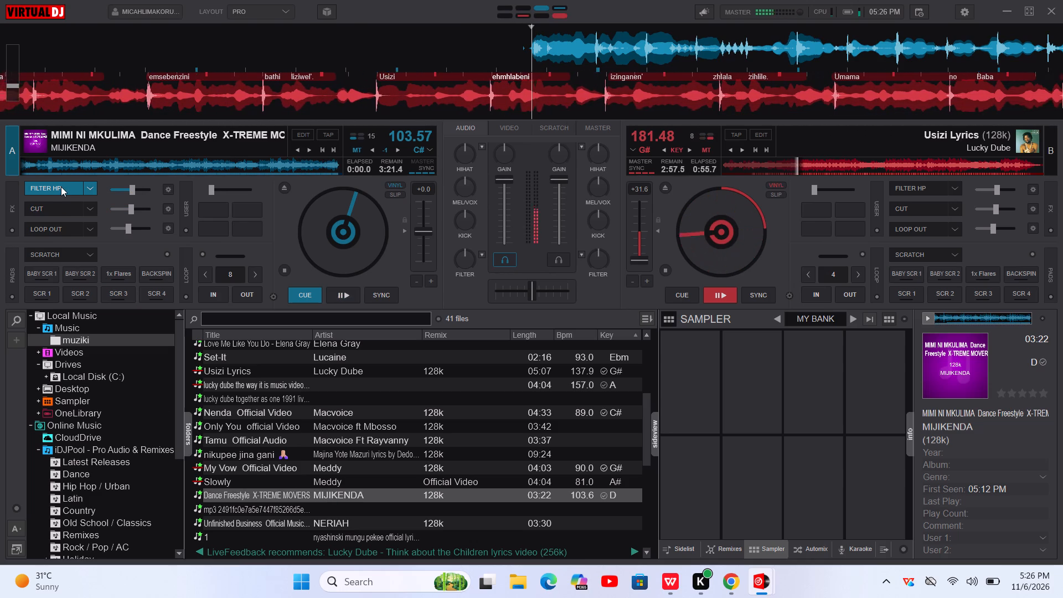
{"action": "left_click", "coordinate": [61, 187]}
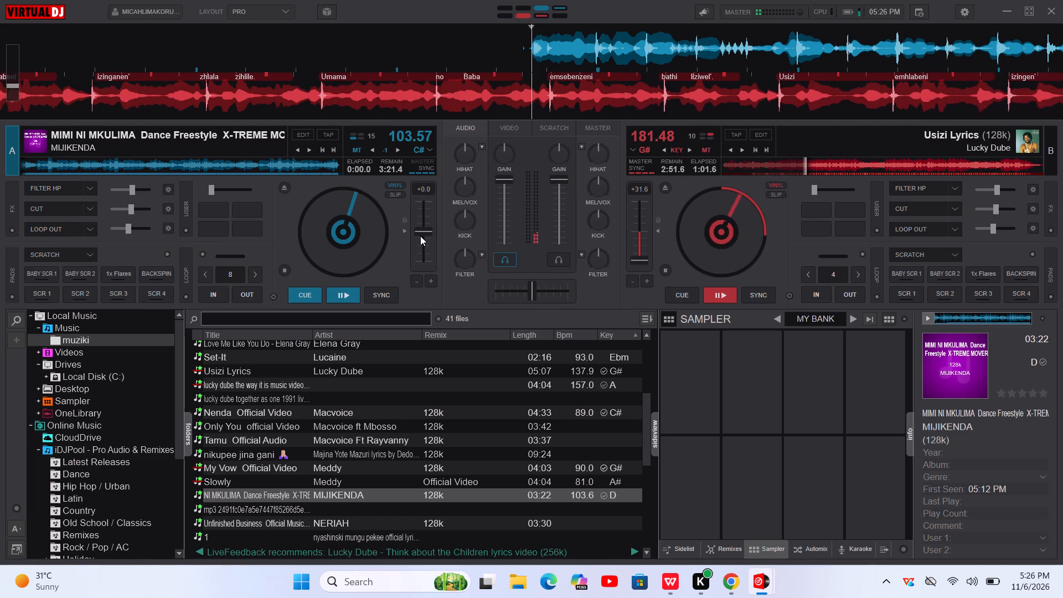
Cue MIMI NI MKULIMA on deck A at its starting point.
{"action": "left_click", "coordinate": [309, 293]}
{"action": "left_click", "coordinate": [308, 295]}
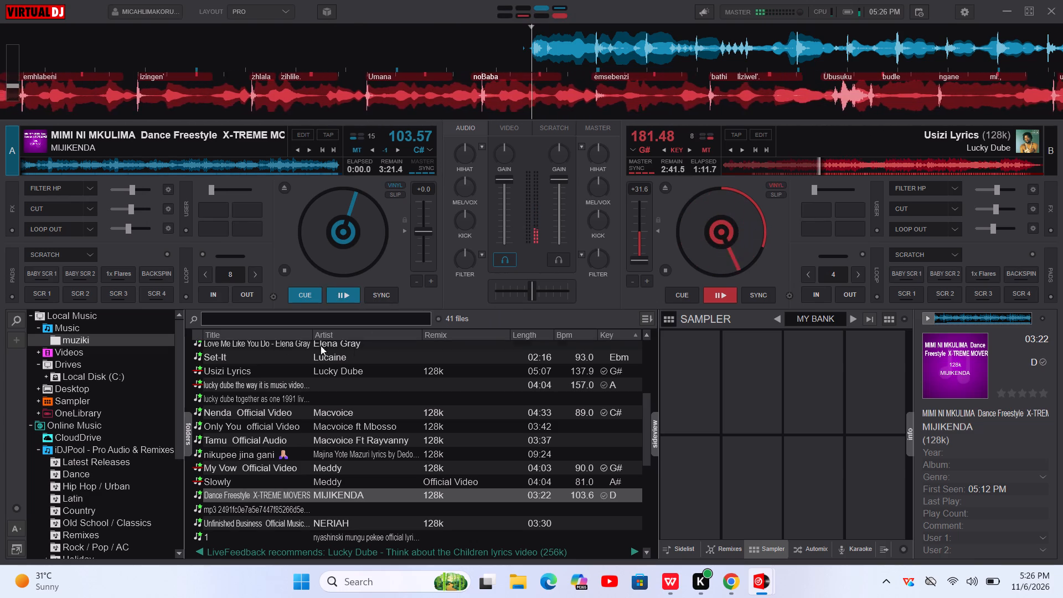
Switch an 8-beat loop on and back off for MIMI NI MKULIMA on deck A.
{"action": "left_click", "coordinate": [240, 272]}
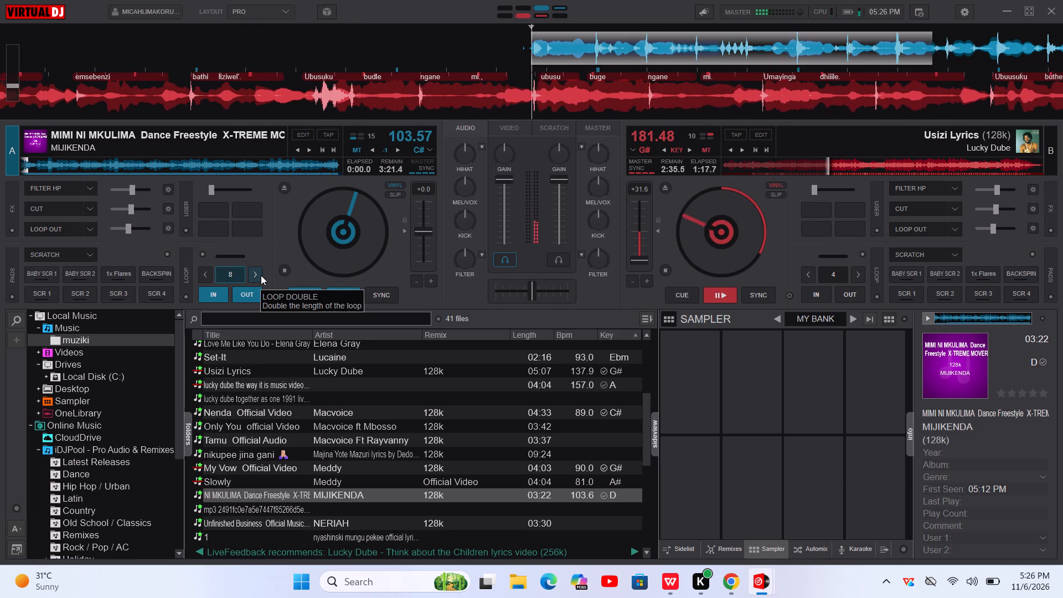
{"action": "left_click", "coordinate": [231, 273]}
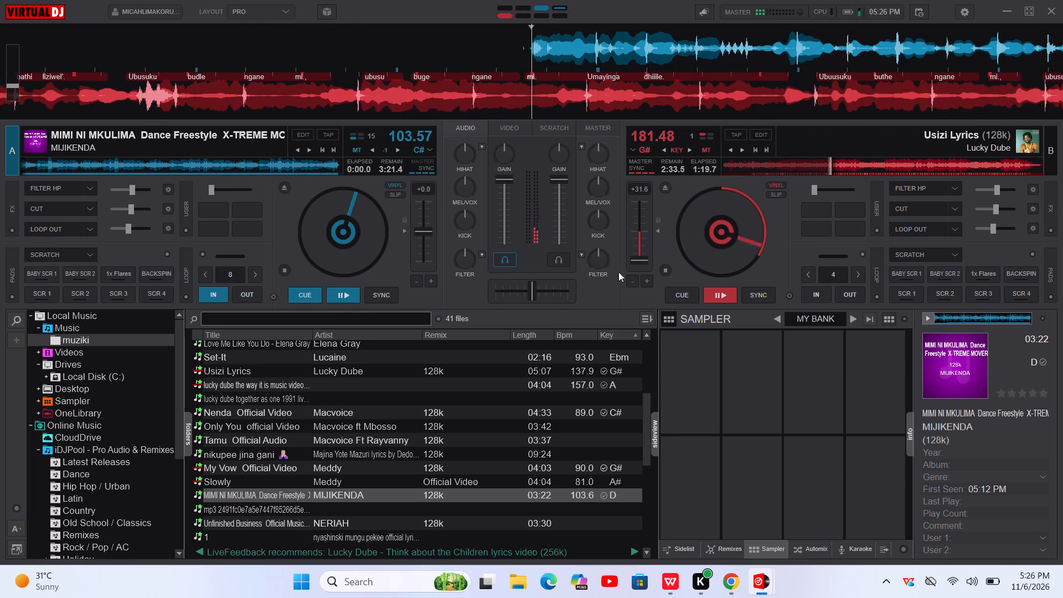
Loop Usizi Lyrics on deck B using the loop-back direction, and lengthen the loop to 8 beats.
{"action": "left_click", "coordinate": [834, 271]}
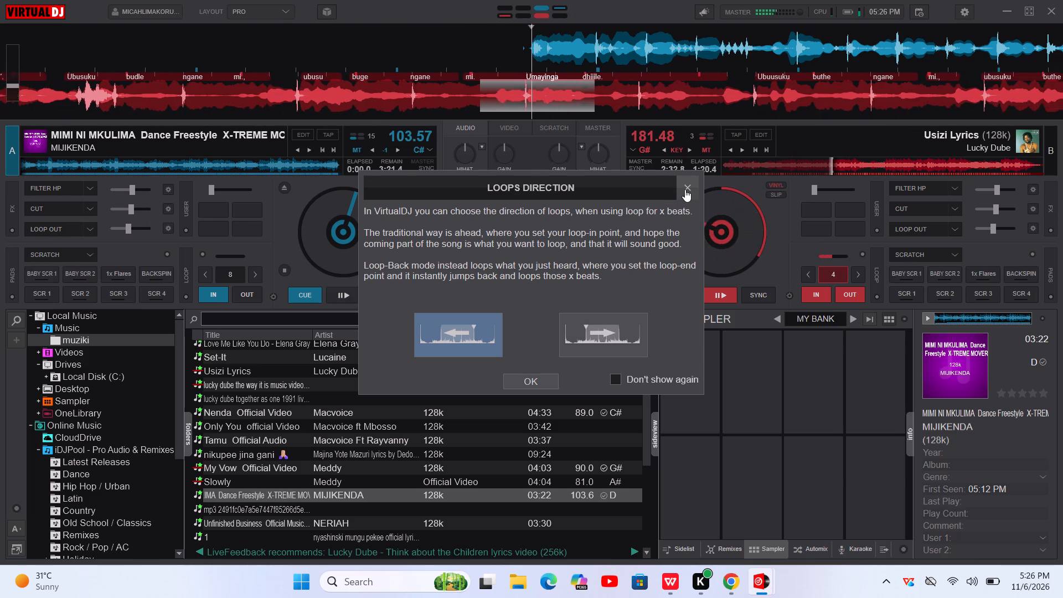
{"action": "left_click", "coordinate": [544, 377]}
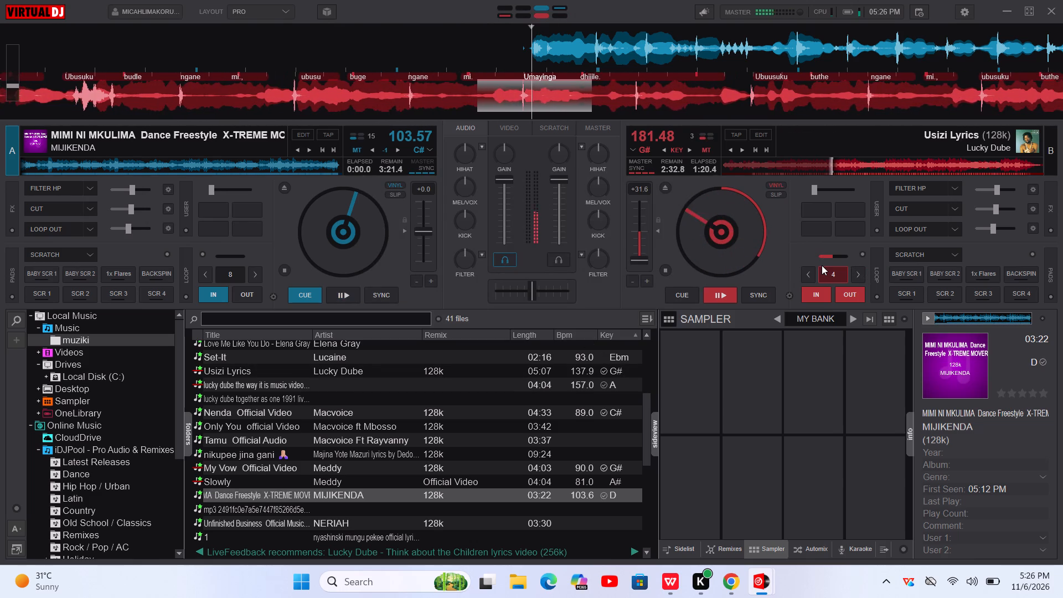
{"action": "left_click", "coordinate": [828, 270]}
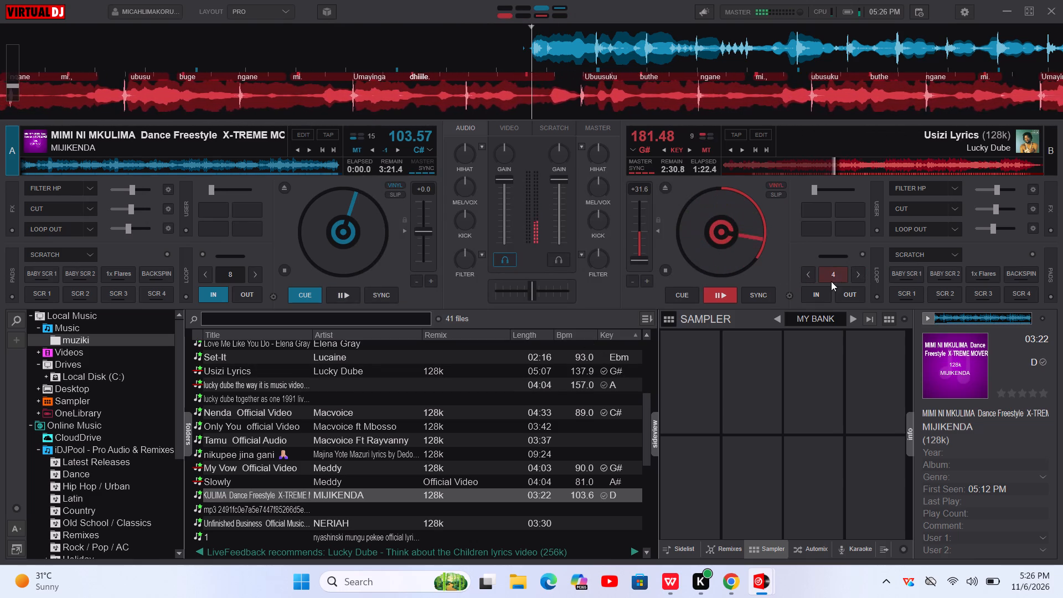
{"action": "left_click", "coordinate": [829, 275]}
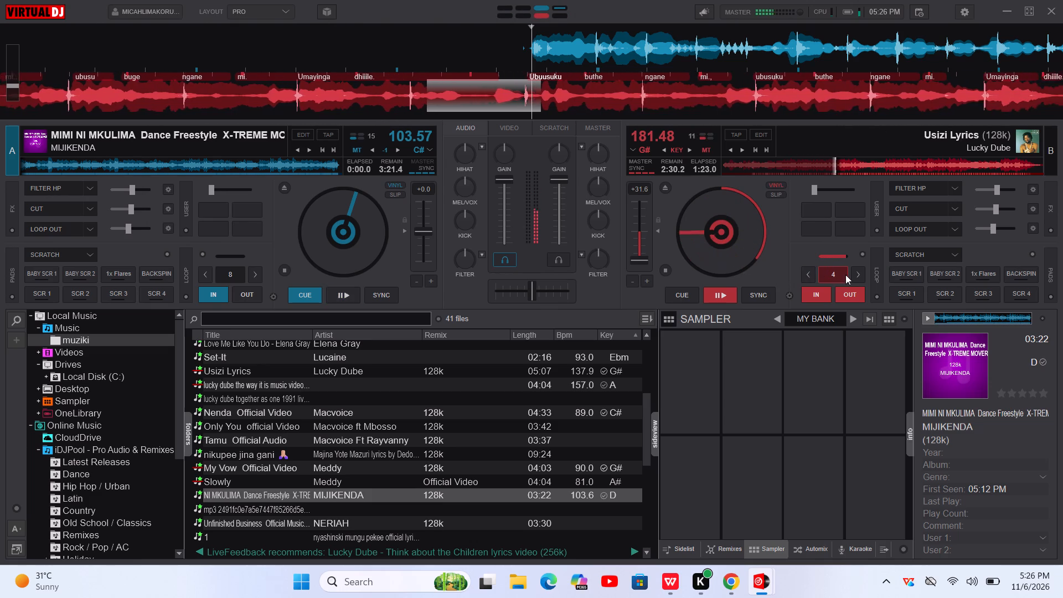
{"action": "left_click", "coordinate": [860, 275]}
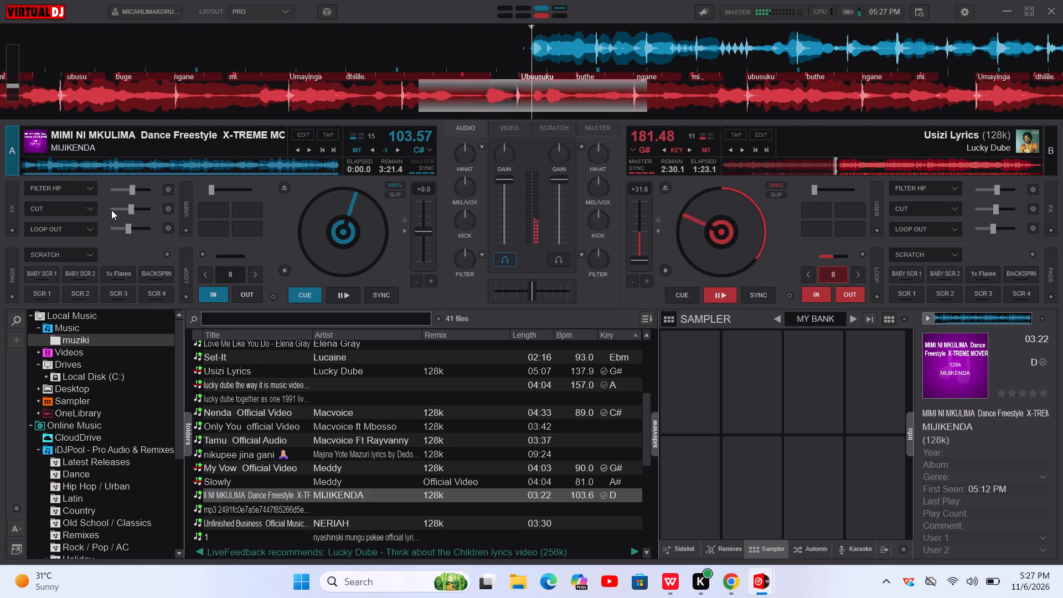
Bring in MIMI NI MKULIMA on deck A with the SCR 4 scratch and release the loop on deck B.
{"action": "left_click", "coordinate": [154, 290]}
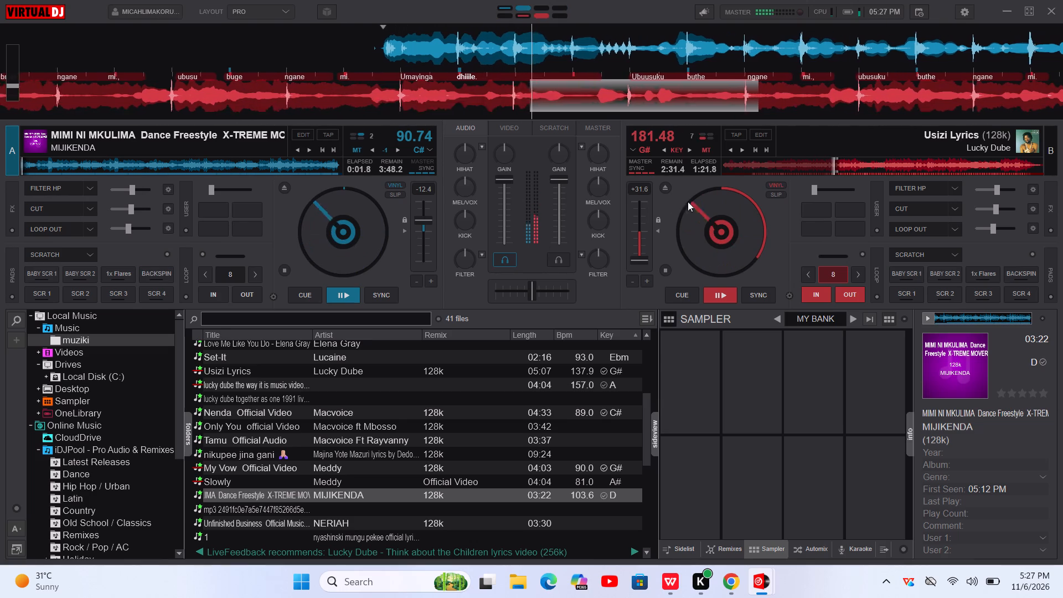
{"action": "left_click", "coordinate": [834, 276]}
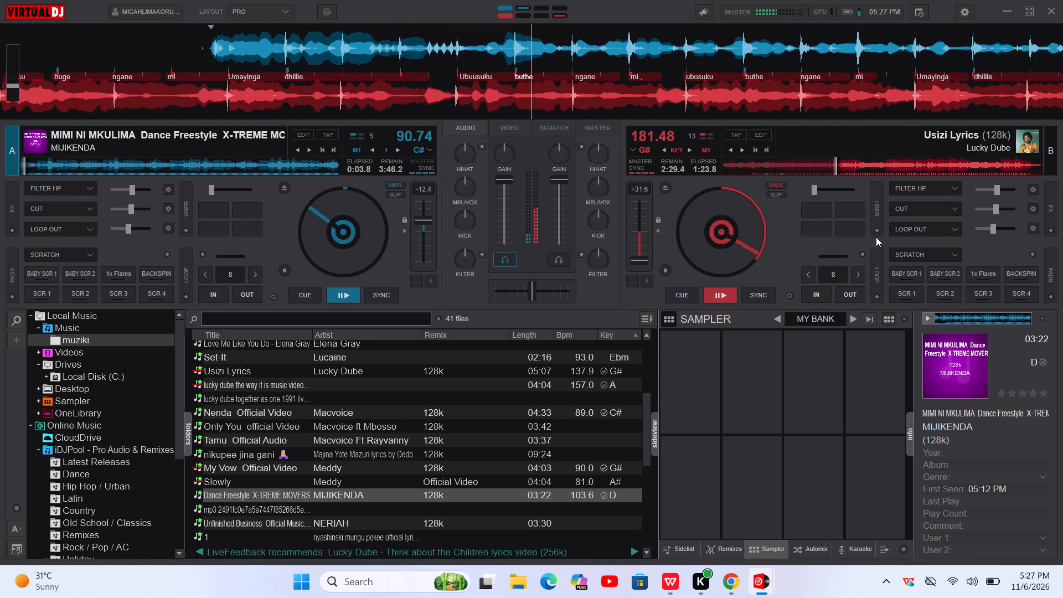
Apply the Filter HP, Cut and Loop Out effects to Usizi Lyrics on deck B.
{"action": "left_click", "coordinate": [927, 186]}
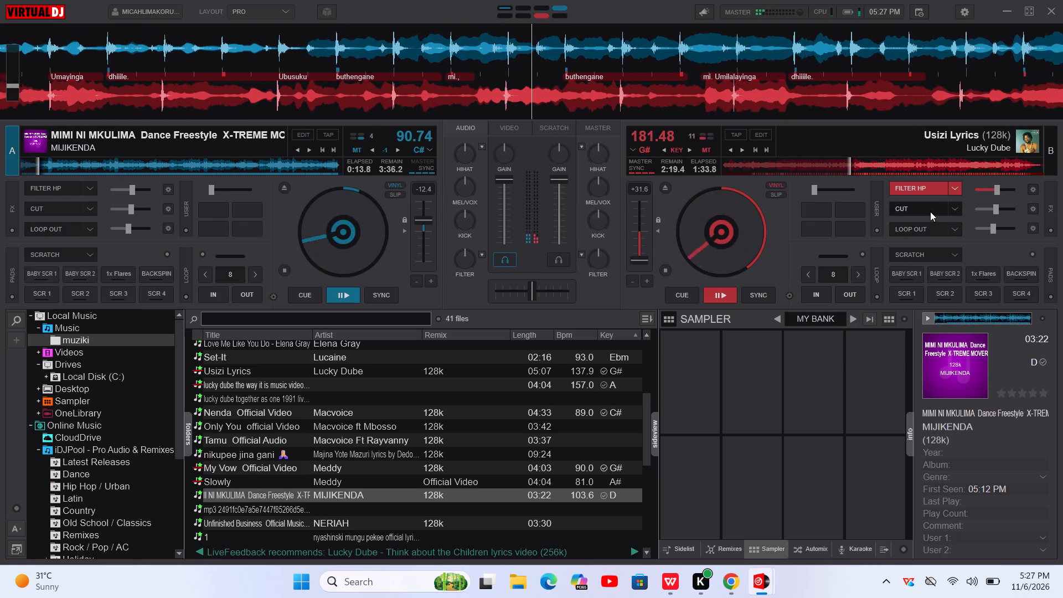
{"action": "left_click", "coordinate": [930, 212]}
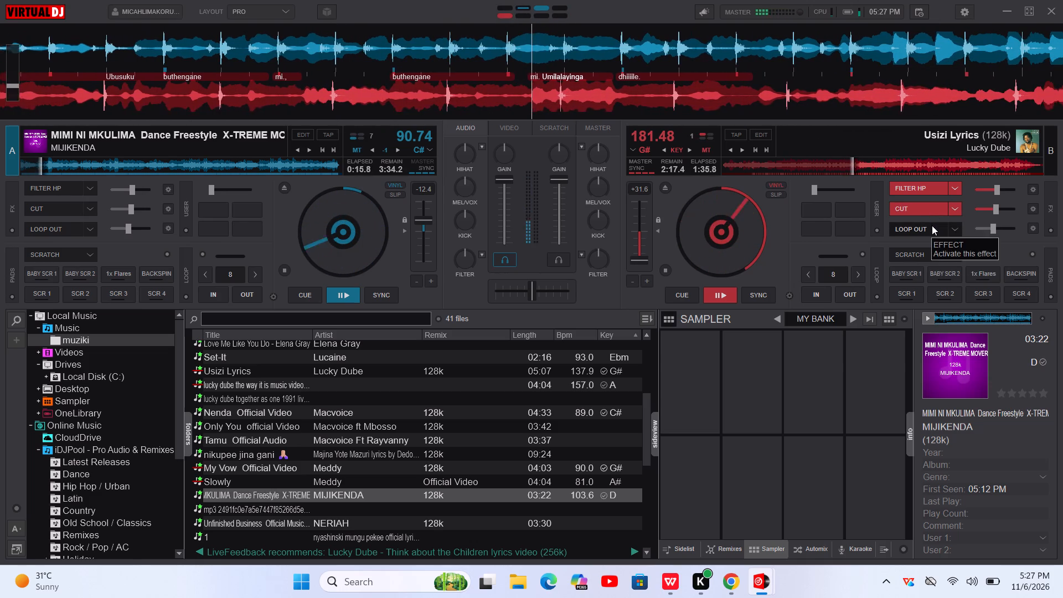
{"action": "left_click", "coordinate": [932, 225]}
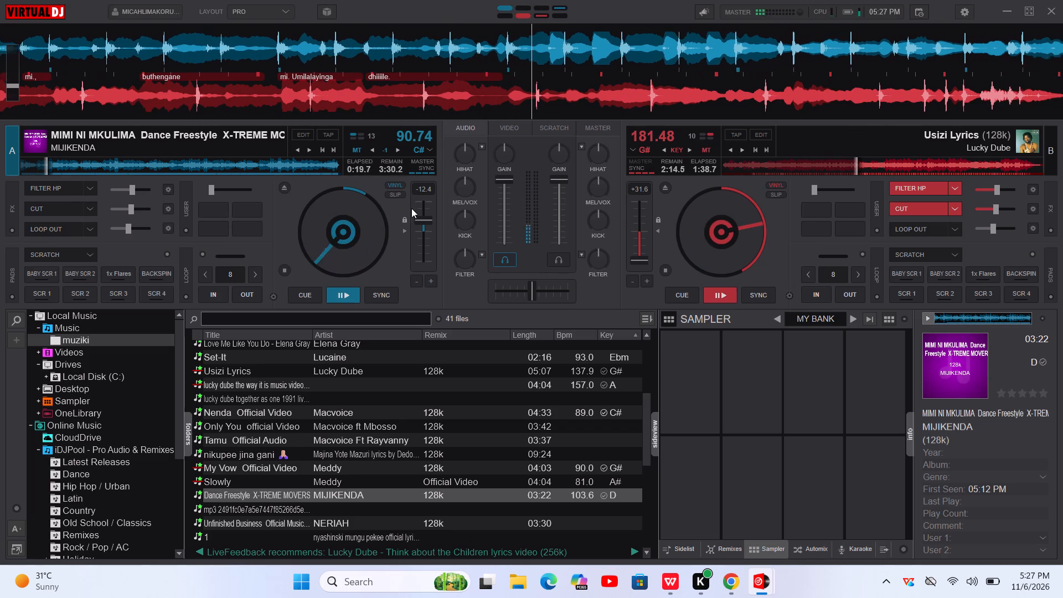
Vary the tempo with the pitch of decks A and B, finishing with deck A at +1.2 (104.83 BPM).
{"action": "left_click_drag", "start_coordinate": [416, 214], "coordinate": [417, 221]}
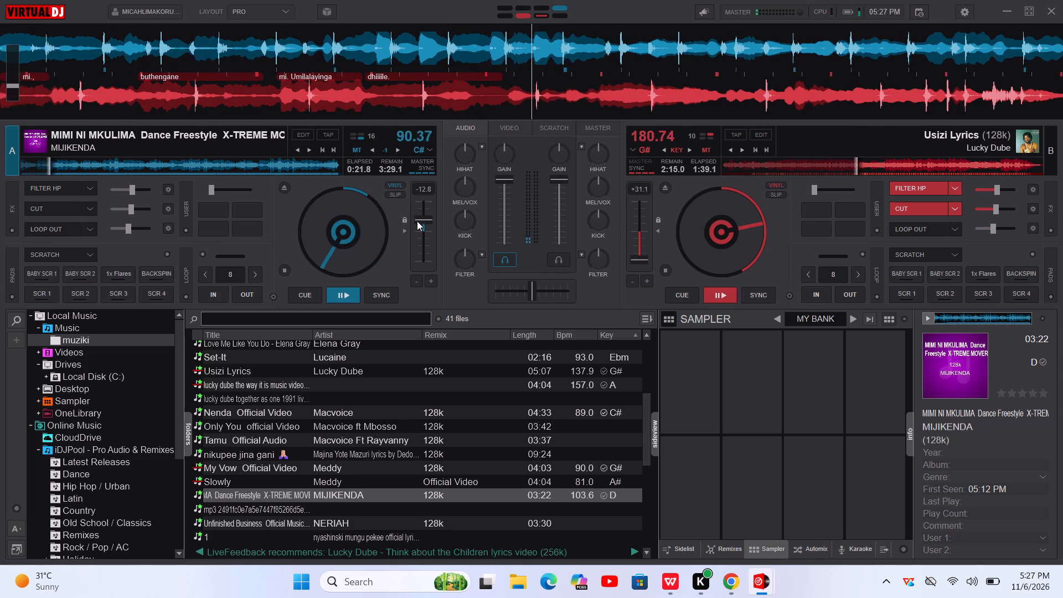
{"action": "left_click_drag", "start_coordinate": [417, 221], "coordinate": [419, 230]}
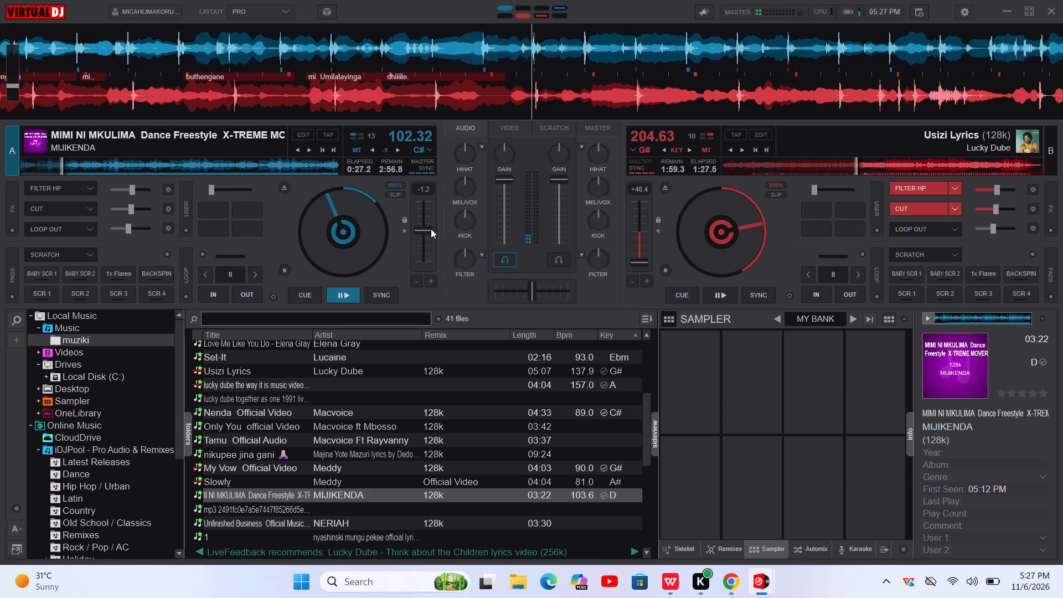
{"action": "left_click_drag", "start_coordinate": [426, 228], "coordinate": [429, 241]}
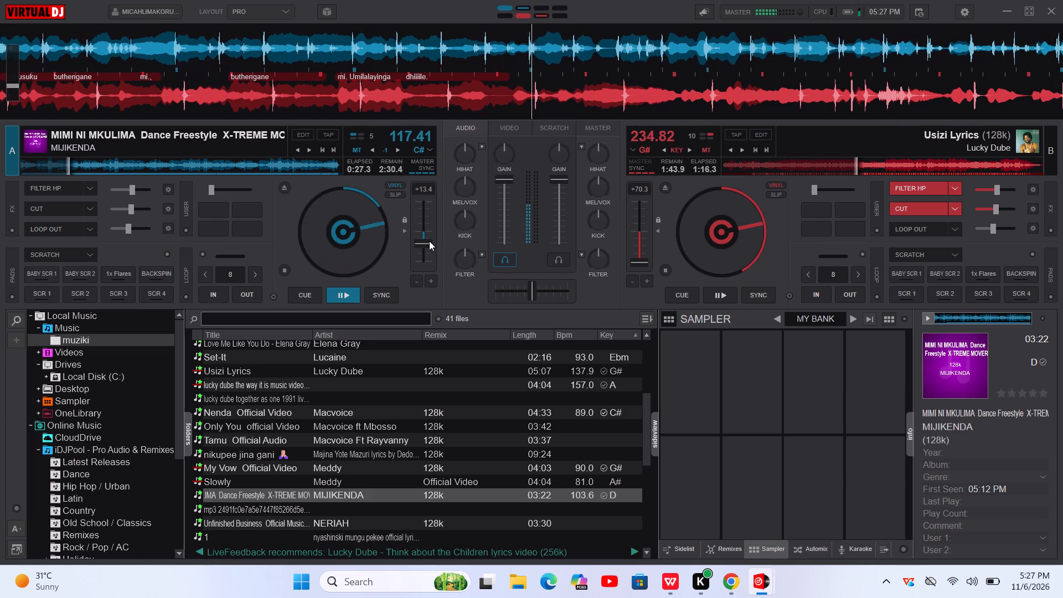
{"action": "left_click_drag", "start_coordinate": [429, 241], "coordinate": [429, 241]}
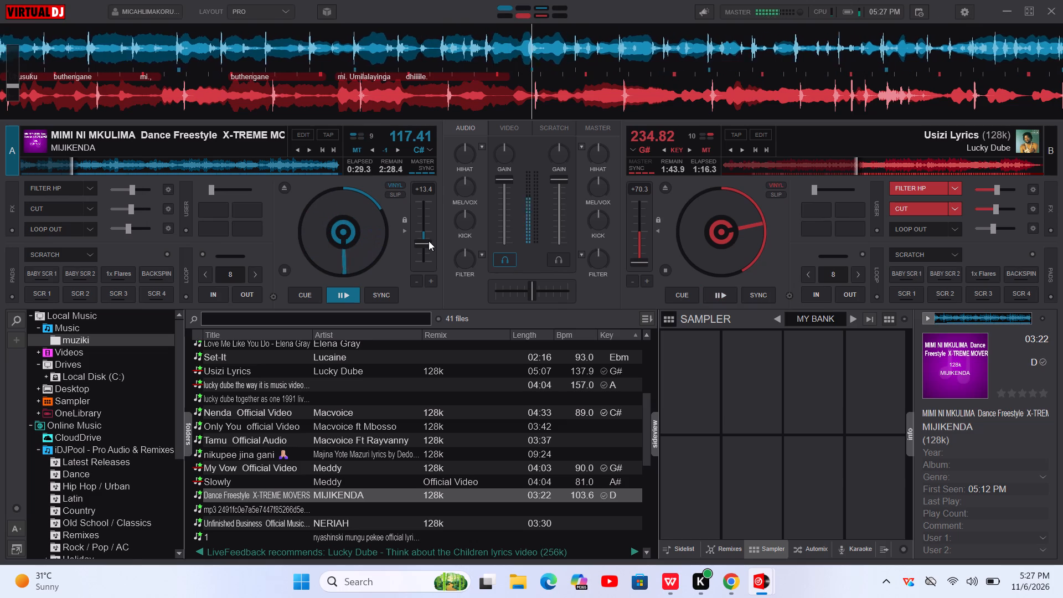
{"action": "left_click_drag", "start_coordinate": [429, 241], "coordinate": [428, 234]}
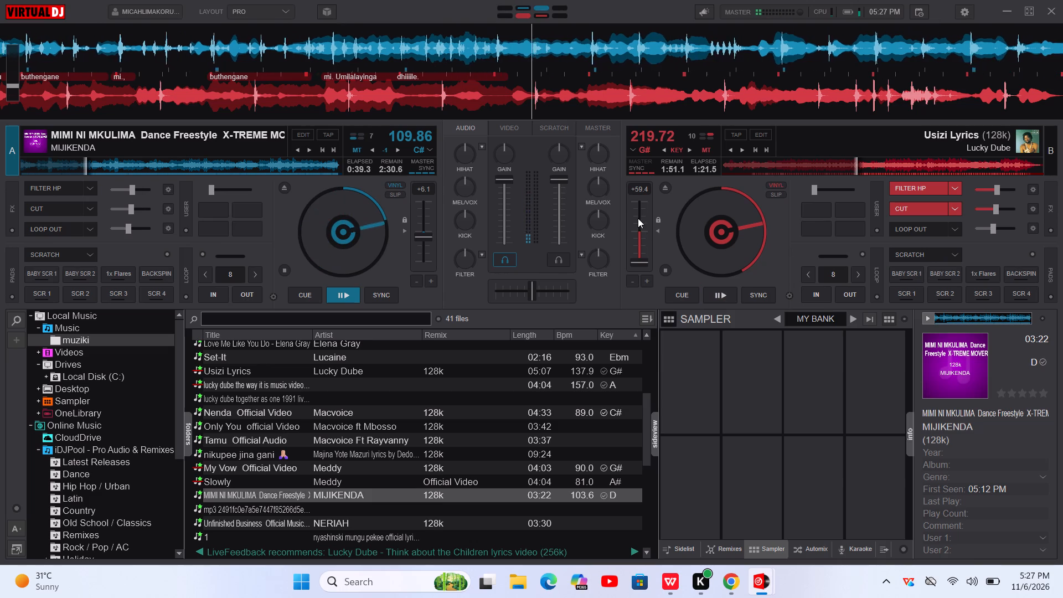
{"action": "left_click_drag", "start_coordinate": [641, 259], "coordinate": [643, 249]}
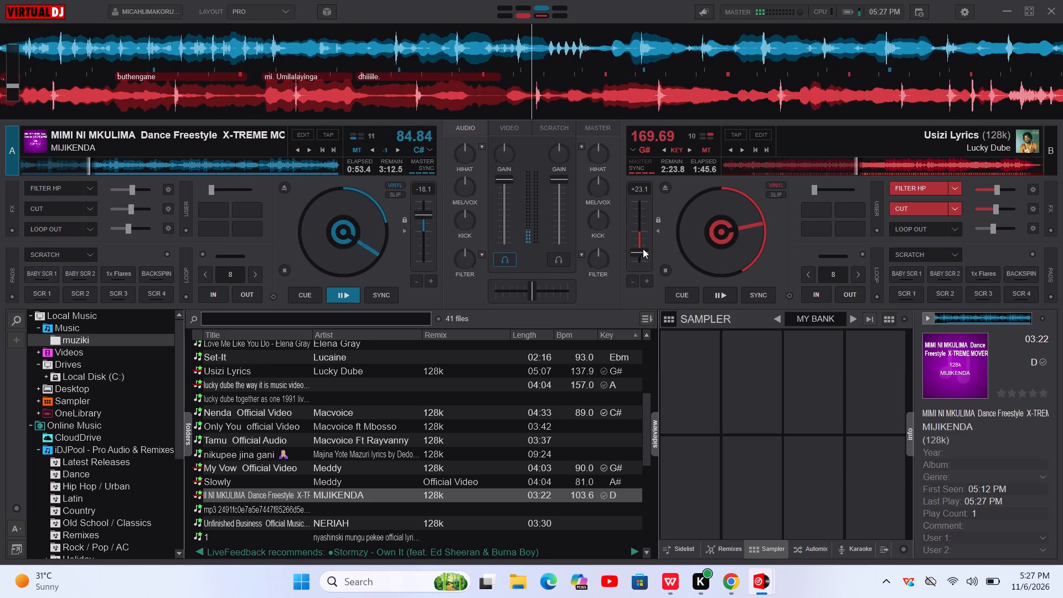
{"action": "left_click_drag", "start_coordinate": [643, 249], "coordinate": [643, 244]}
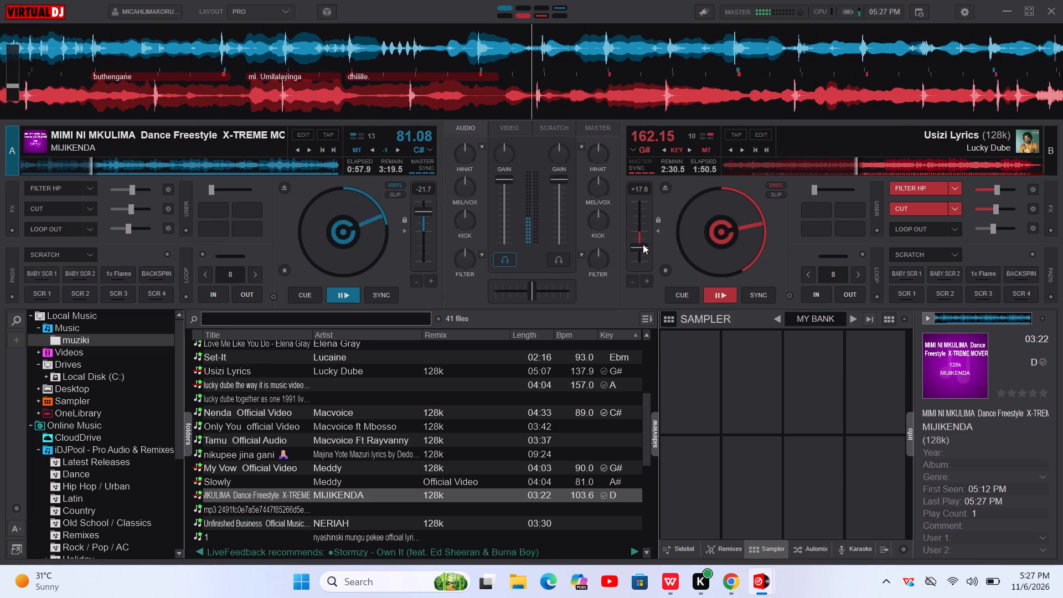
{"action": "left_click_drag", "start_coordinate": [643, 244], "coordinate": [645, 265]}
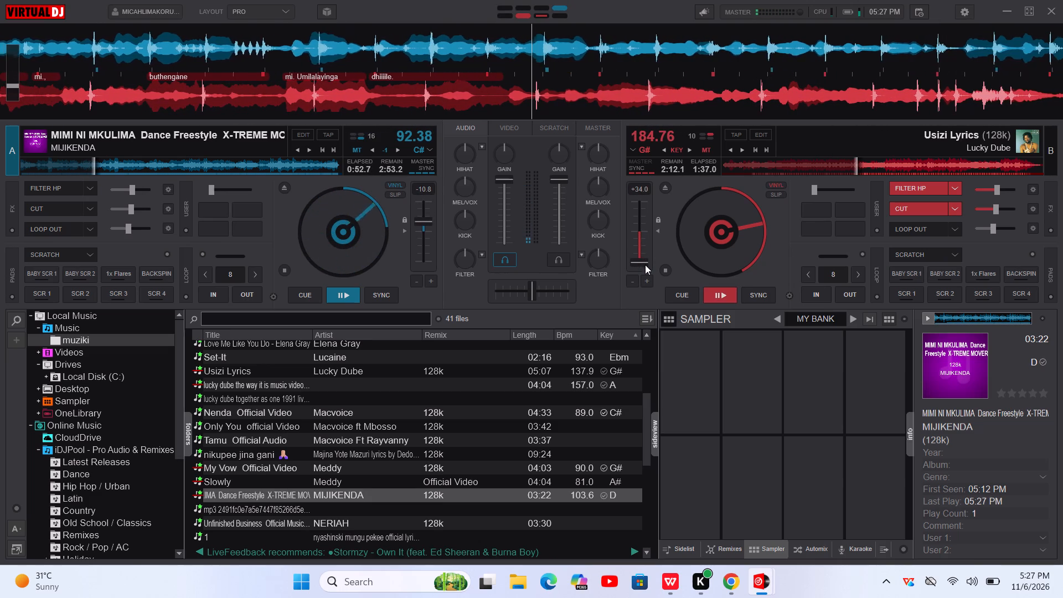
{"action": "left_click_drag", "start_coordinate": [645, 265], "coordinate": [647, 271]}
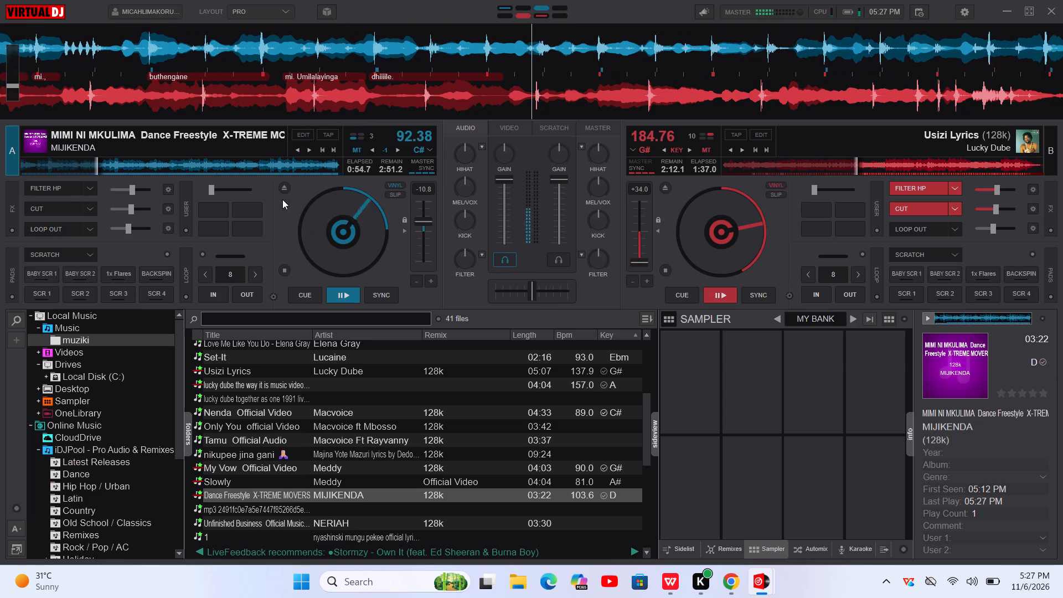
{"action": "left_click_drag", "start_coordinate": [422, 218], "coordinate": [423, 226]}
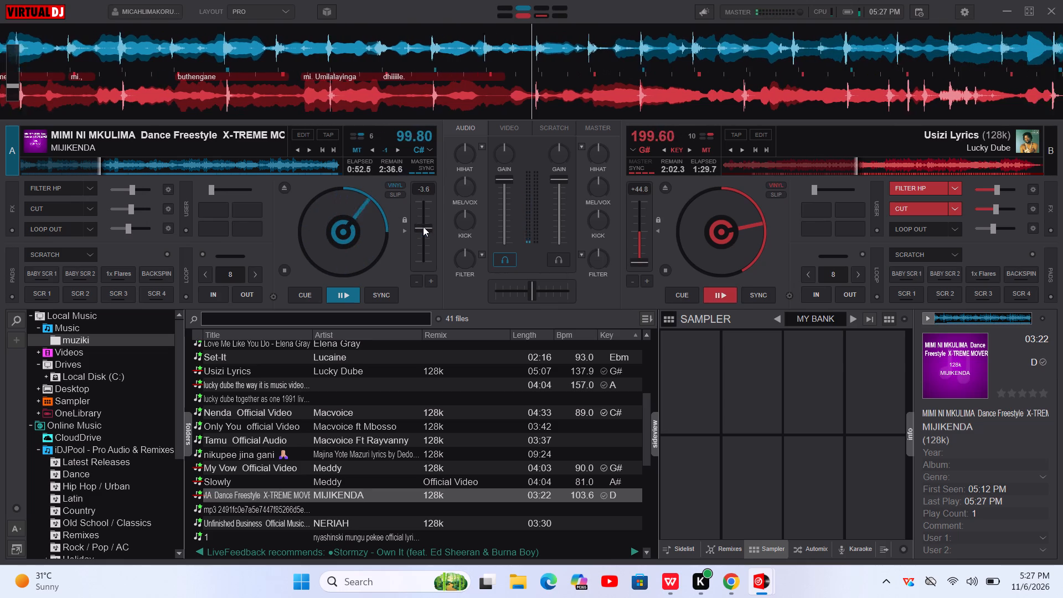
{"action": "left_click_drag", "start_coordinate": [423, 226], "coordinate": [423, 229]}
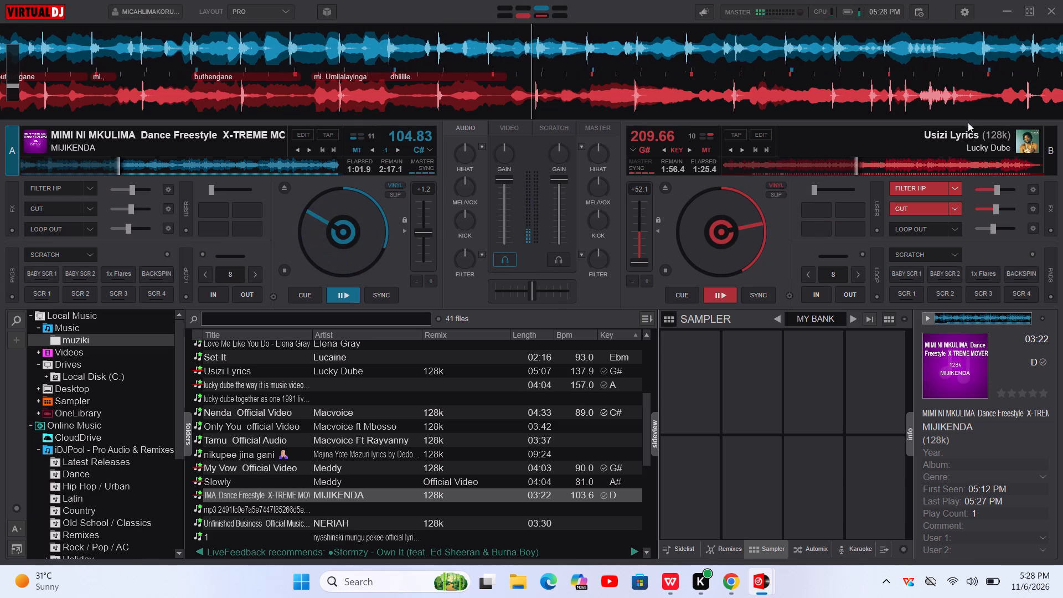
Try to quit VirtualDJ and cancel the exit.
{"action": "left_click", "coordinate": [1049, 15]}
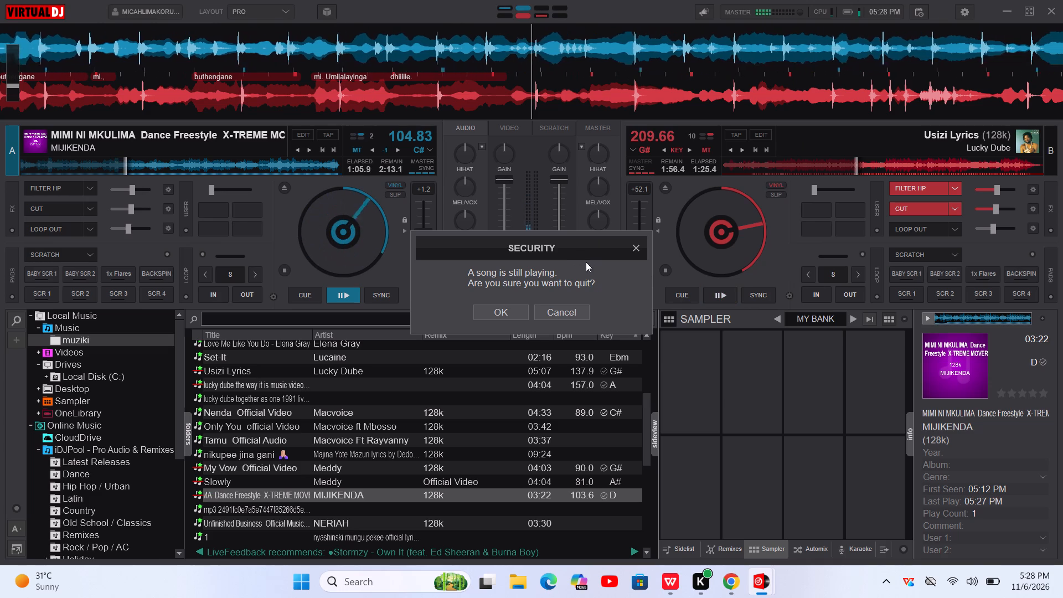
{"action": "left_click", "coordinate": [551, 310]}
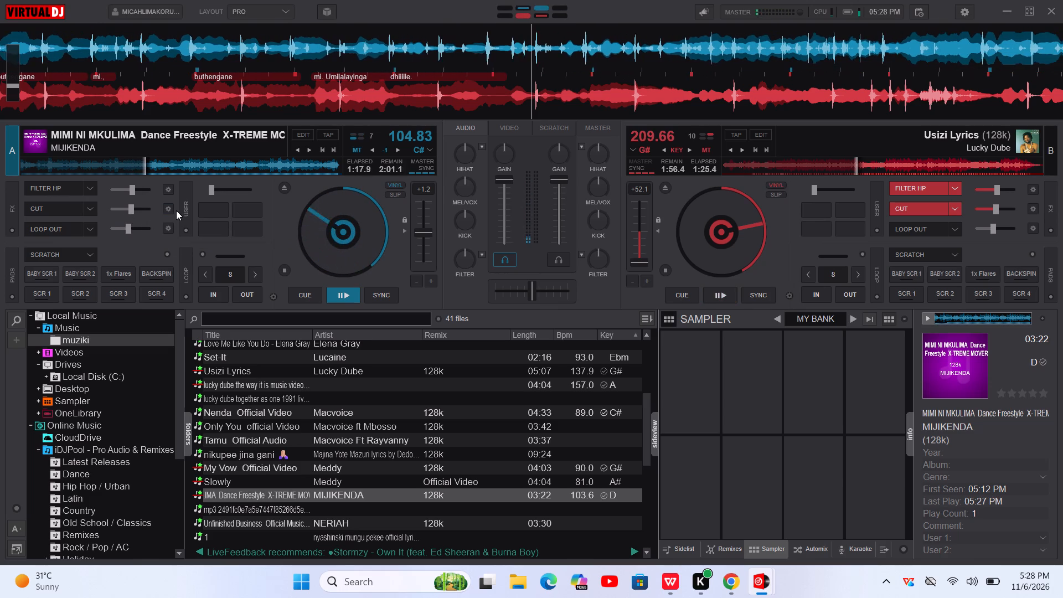
Switch an 8-beat loop on and back off for MIMI NI MKULIMA on deck A.
{"action": "left_click_drag", "start_coordinate": [233, 269], "coordinate": [235, 275]}
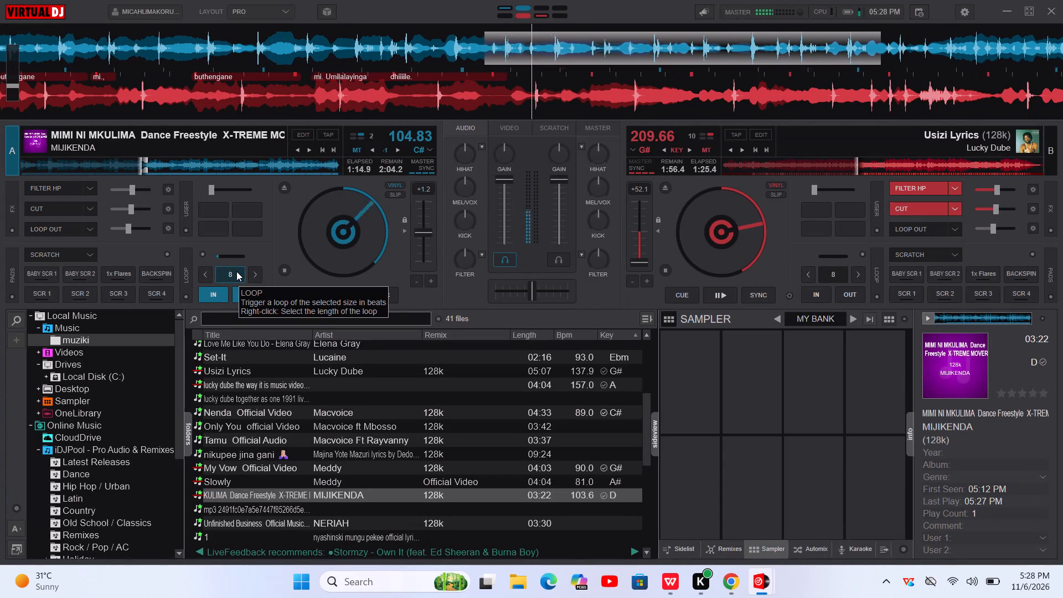
{"action": "left_click", "coordinate": [235, 271]}
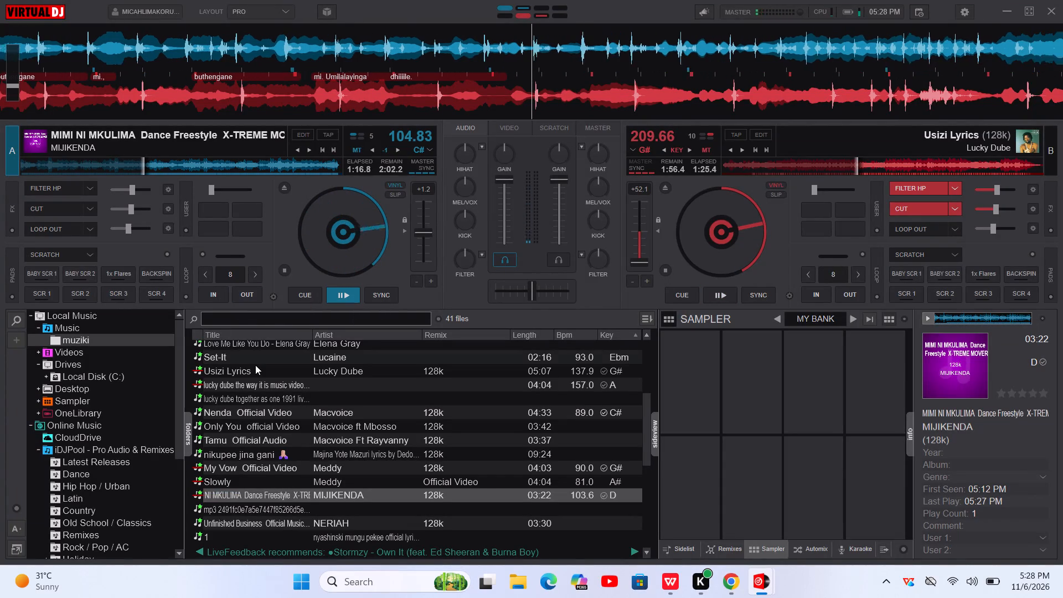
Load the track nikupee jina gani onto deck B.
{"action": "triple_click", "coordinate": [291, 451]}
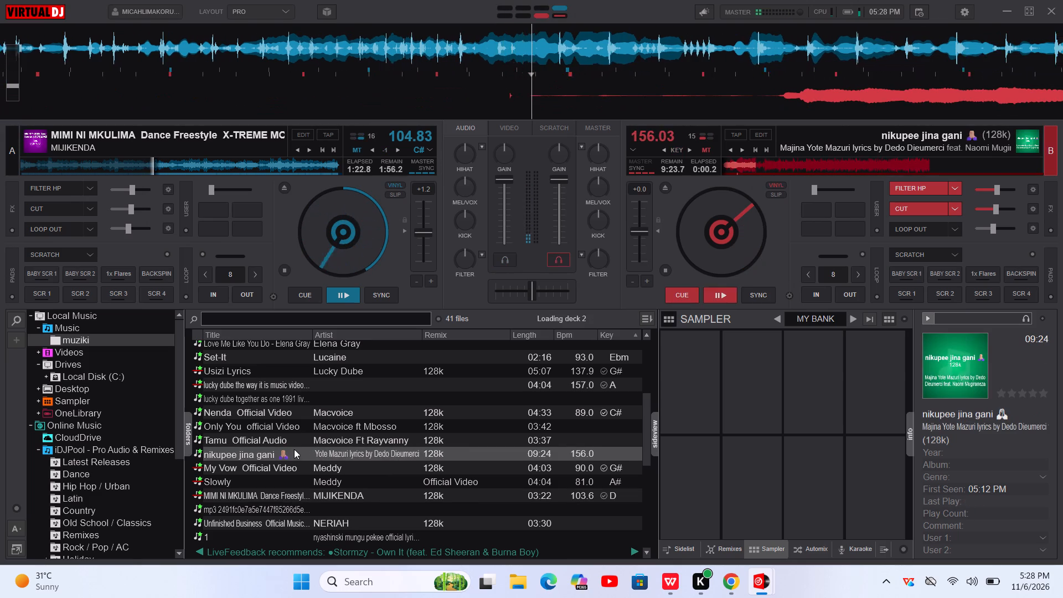
Switch off Filter HP and Cut on deck B.
{"action": "left_click", "coordinate": [920, 183]}
{"action": "left_click", "coordinate": [914, 209]}
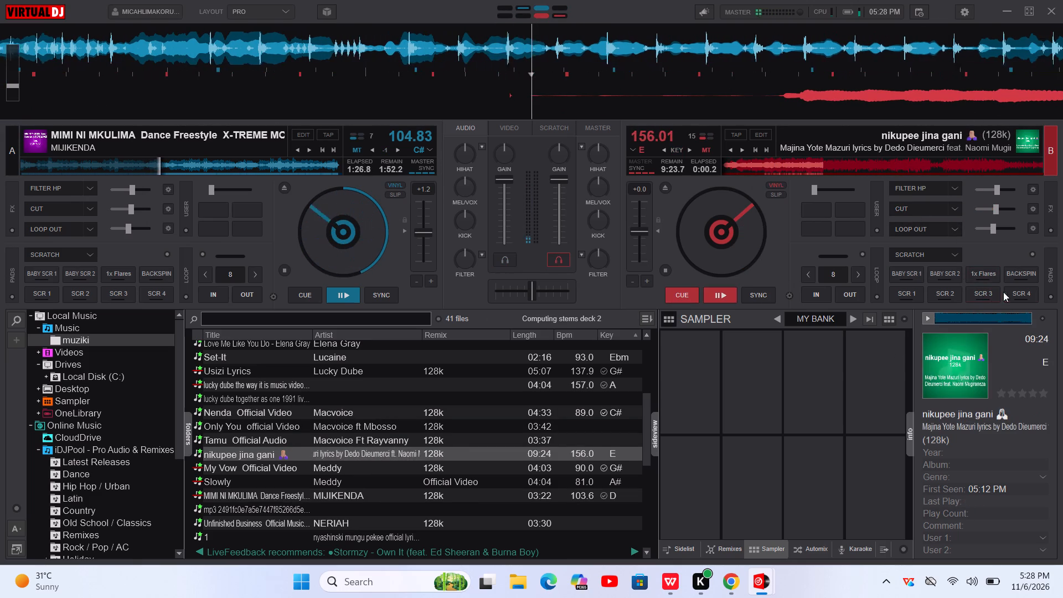
Bring in nikupee jina gani on deck B with the SCR 4 scratch.
{"action": "left_click_drag", "start_coordinate": [1008, 290], "coordinate": [1007, 287]}
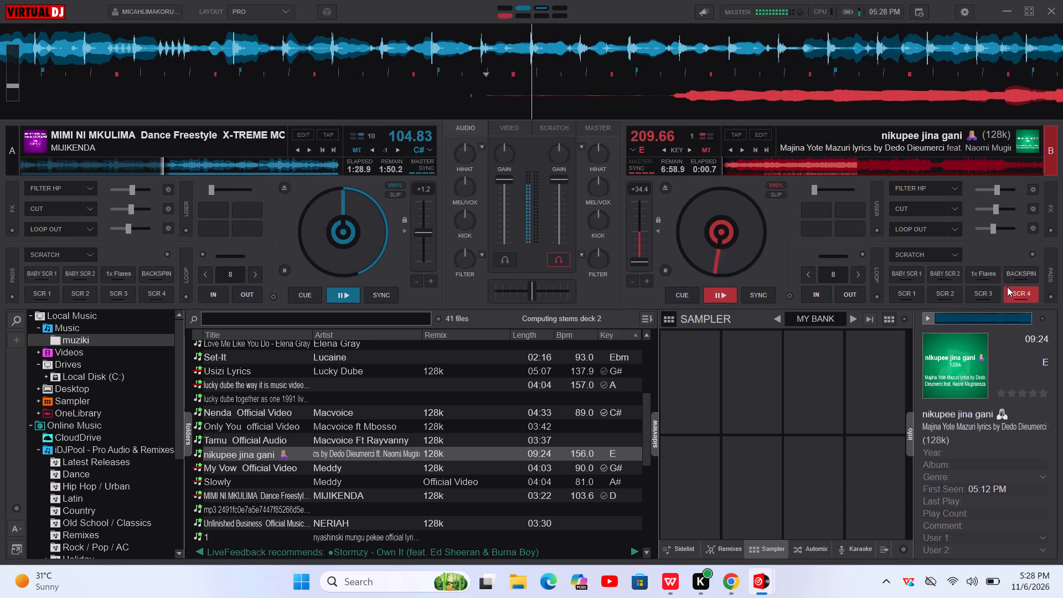
{"action": "left_click_drag", "start_coordinate": [1007, 287], "coordinate": [1003, 285]}
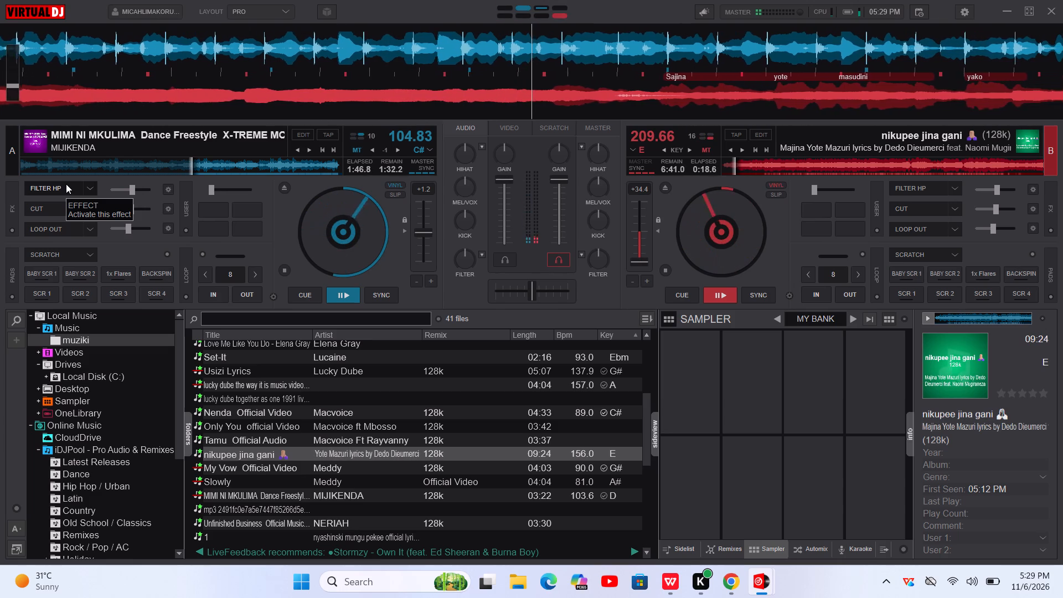
Apply the Filter HP, Cut and Loop Out effects to MIMI NI MKULIMA on deck A.
{"action": "left_click", "coordinate": [66, 184]}
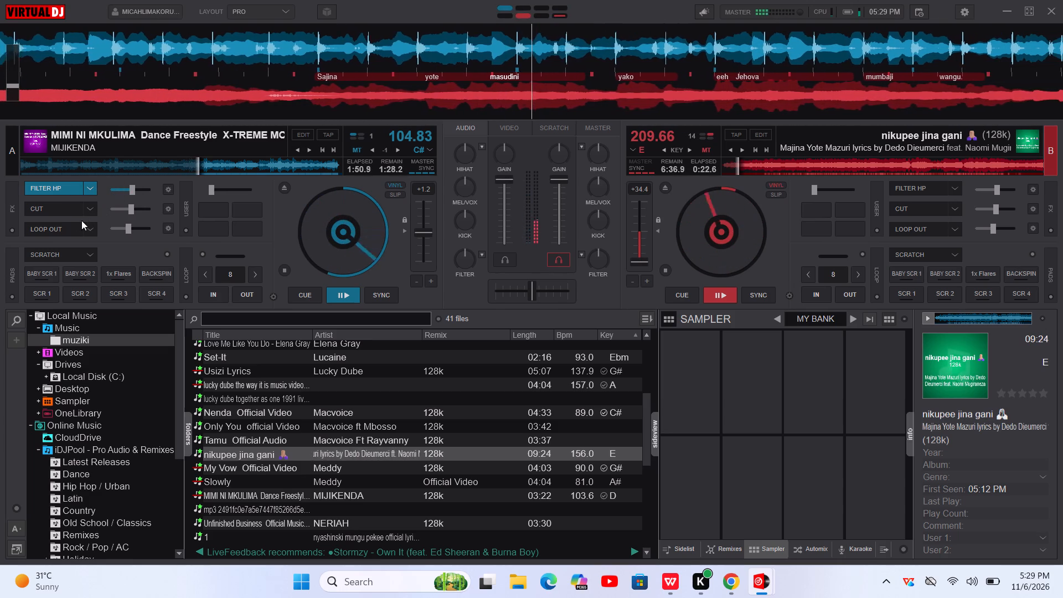
{"action": "left_click", "coordinate": [58, 210]}
{"action": "left_click", "coordinate": [73, 229]}
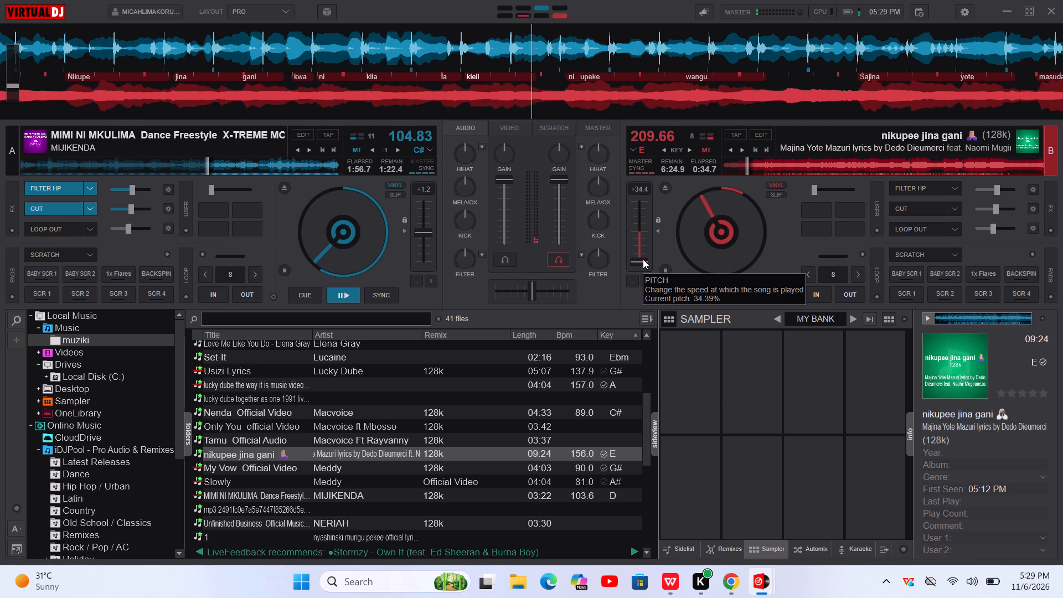
Adjust the pitch of nikupee jina gani on deck B to about +13.8 (177.46 BPM).
{"action": "left_click_drag", "start_coordinate": [643, 259], "coordinate": [645, 237]}
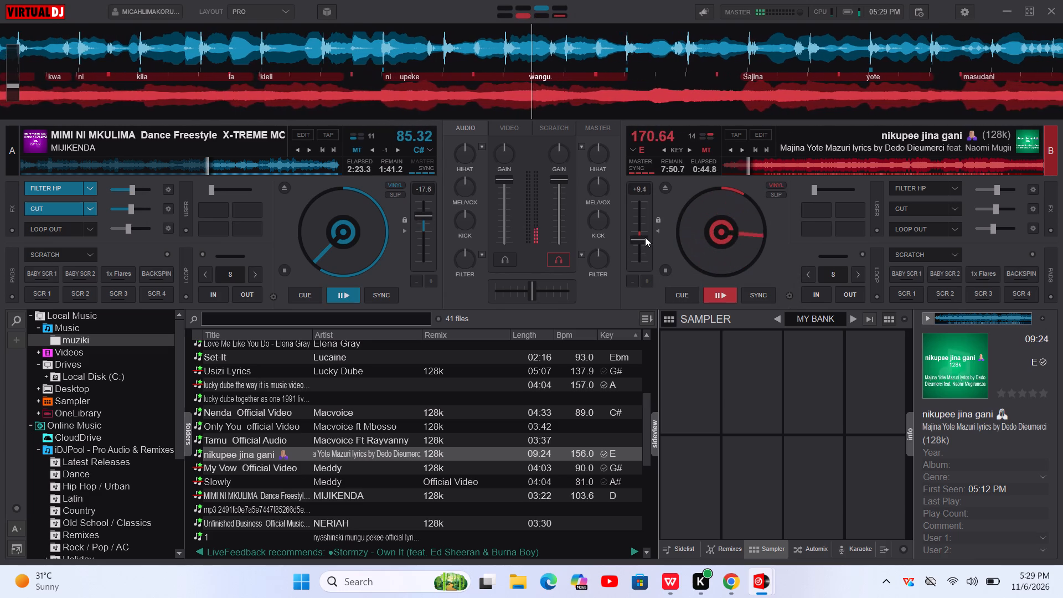
{"action": "left_click_drag", "start_coordinate": [645, 237], "coordinate": [645, 233]}
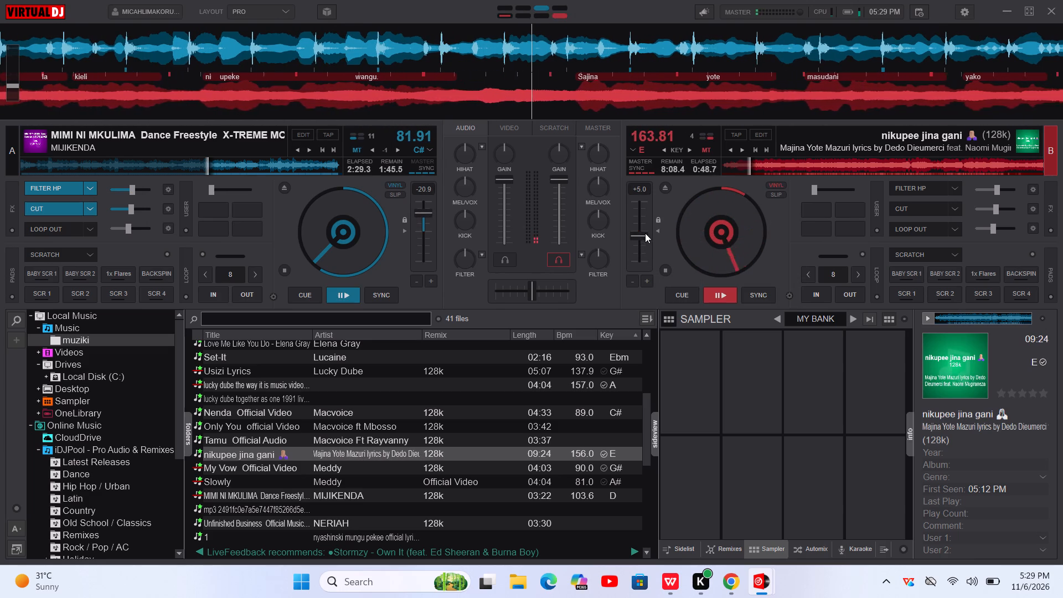
{"action": "left_click_drag", "start_coordinate": [645, 233], "coordinate": [647, 250]}
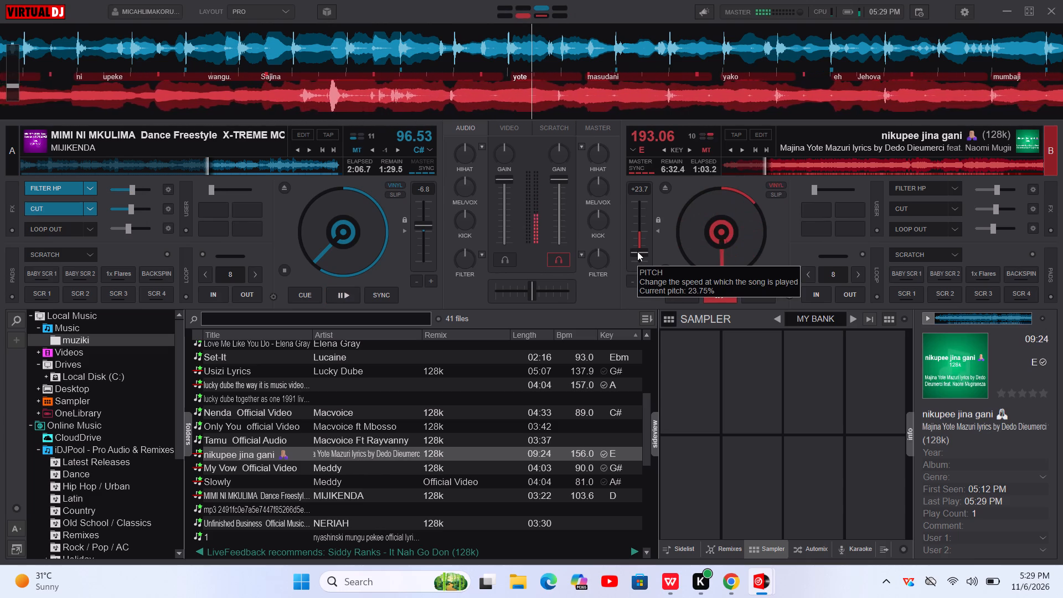
{"action": "left_click_drag", "start_coordinate": [637, 251], "coordinate": [635, 243]}
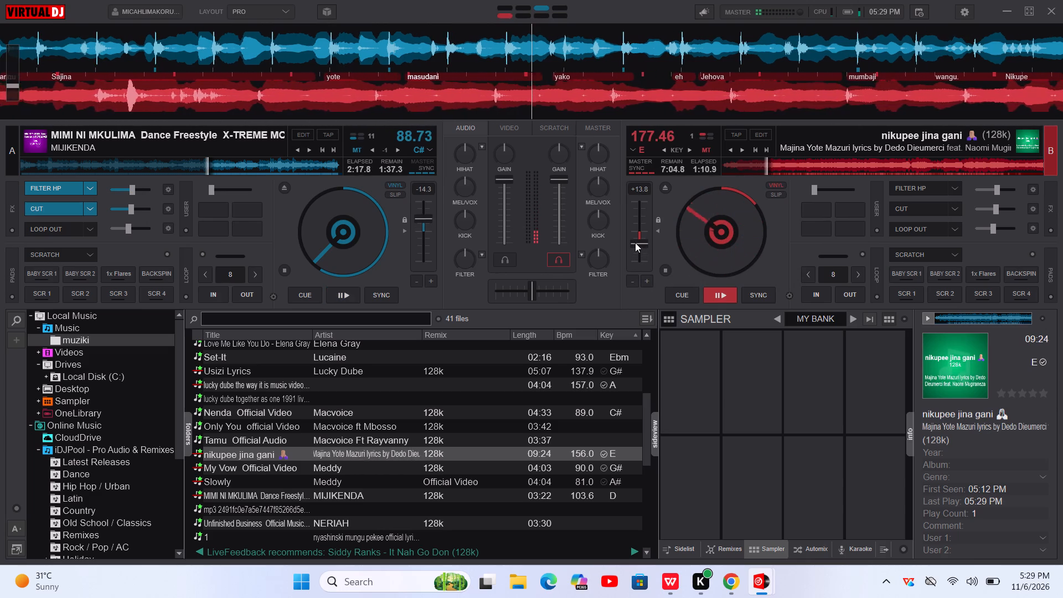
Raise the pitch of nikupee jina gani on deck B to about +30.6 (203.79 BPM).
{"action": "left_click_drag", "start_coordinate": [635, 243], "coordinate": [635, 237]}
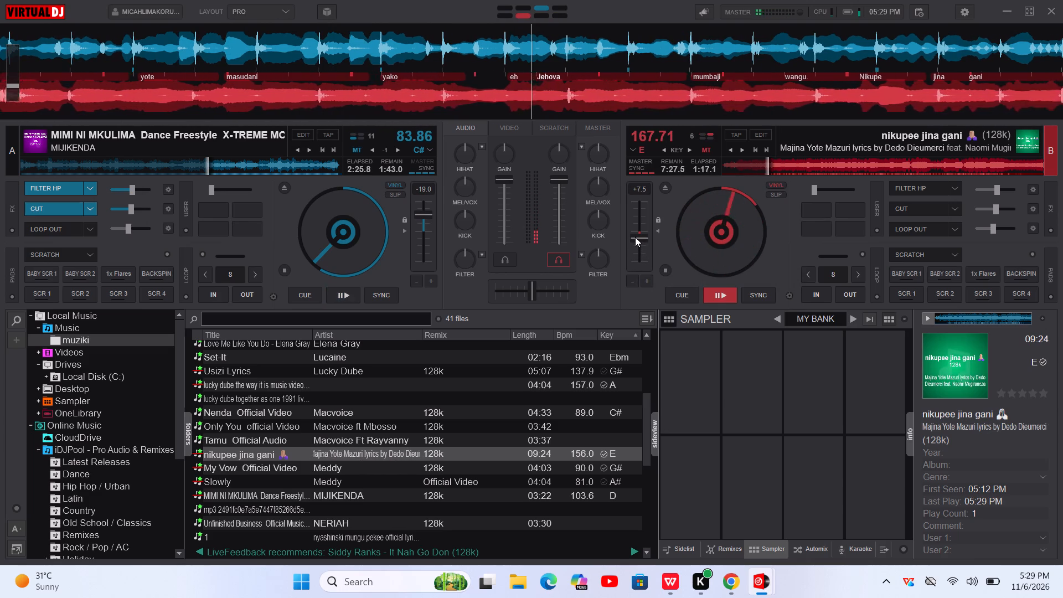
{"action": "left_click_drag", "start_coordinate": [635, 237], "coordinate": [643, 269]}
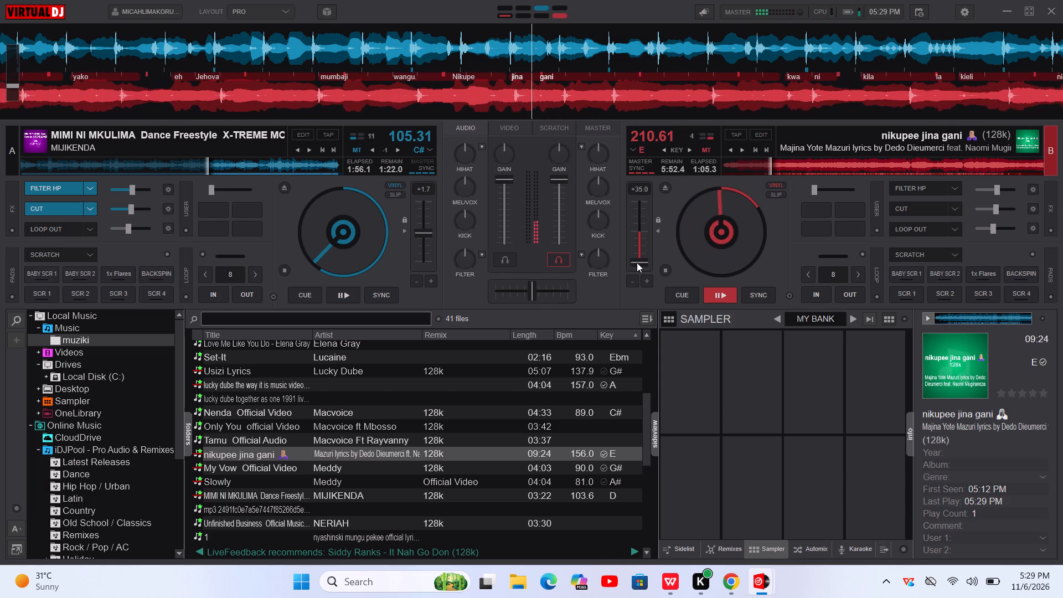
{"action": "left_click", "coordinate": [637, 262]}
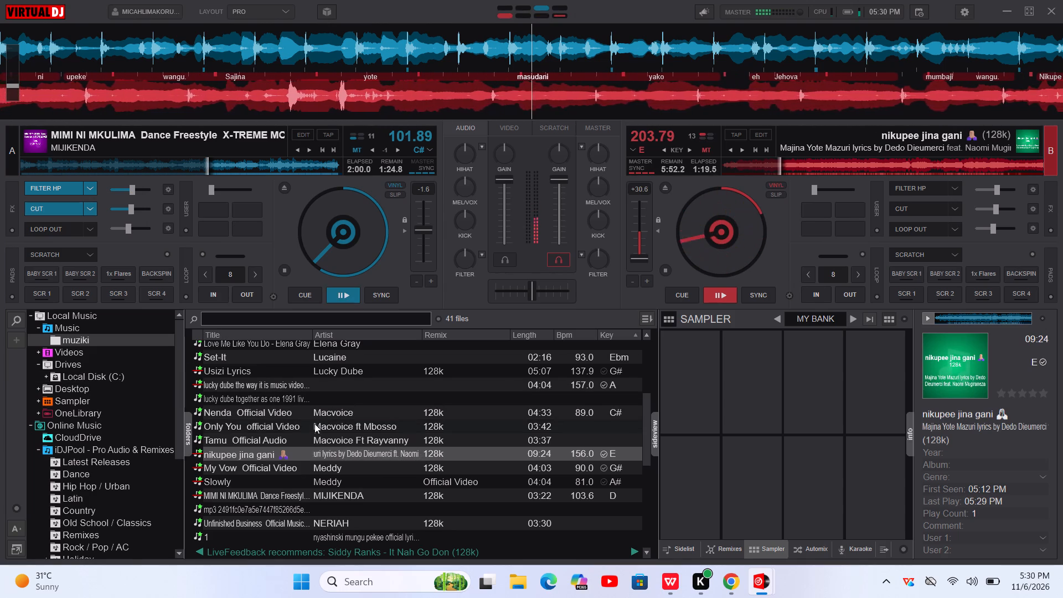
Load Tamu Official Audio by Macvoice onto deck A and switch off that deck's Cut and Filter HP effects.
{"action": "double_click", "coordinate": [332, 436]}
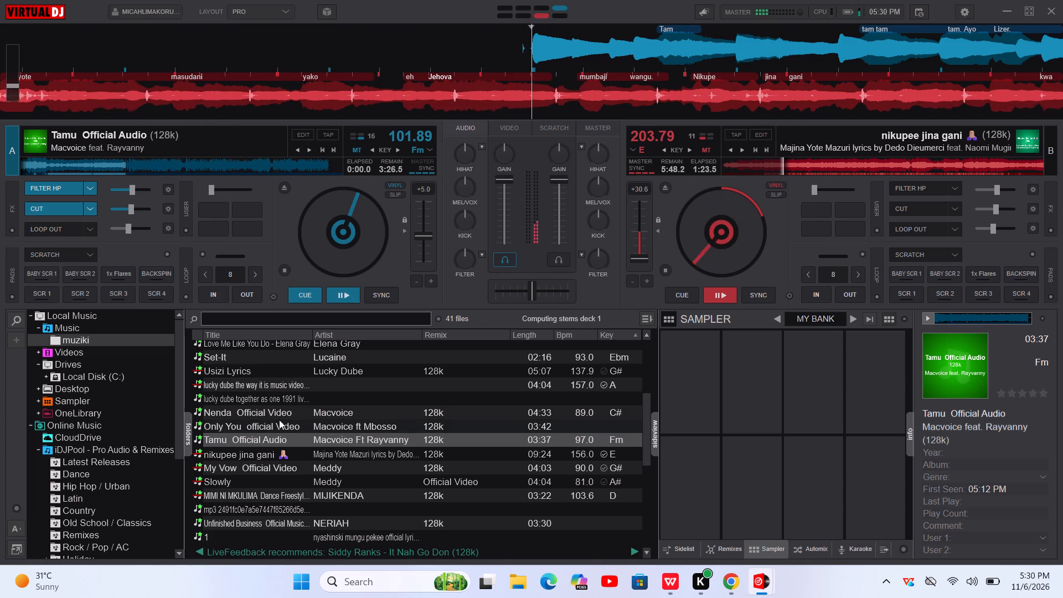
{"action": "left_click", "coordinate": [77, 214]}
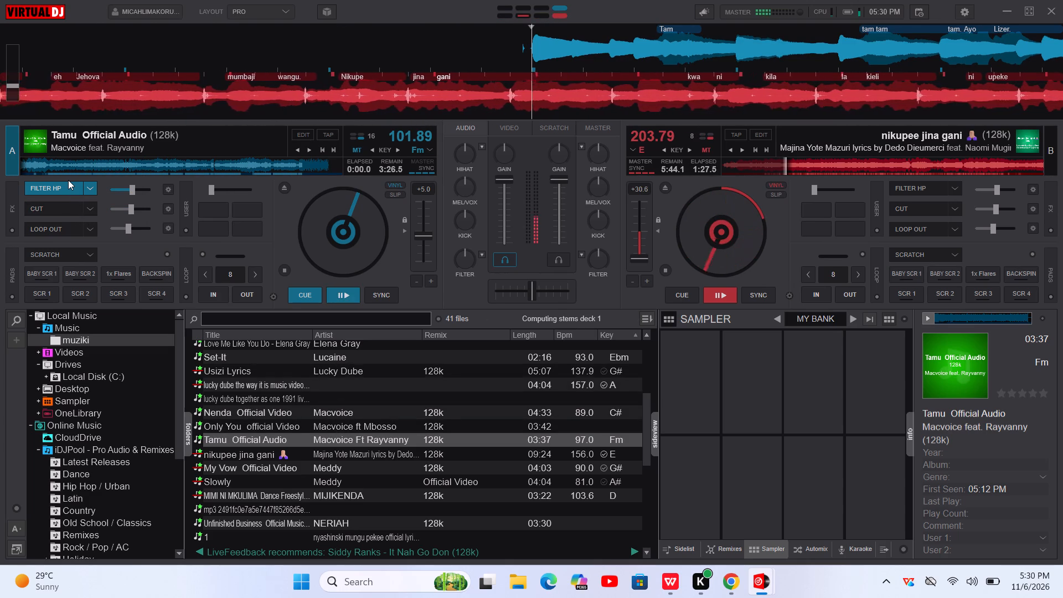
{"action": "left_click", "coordinate": [68, 188]}
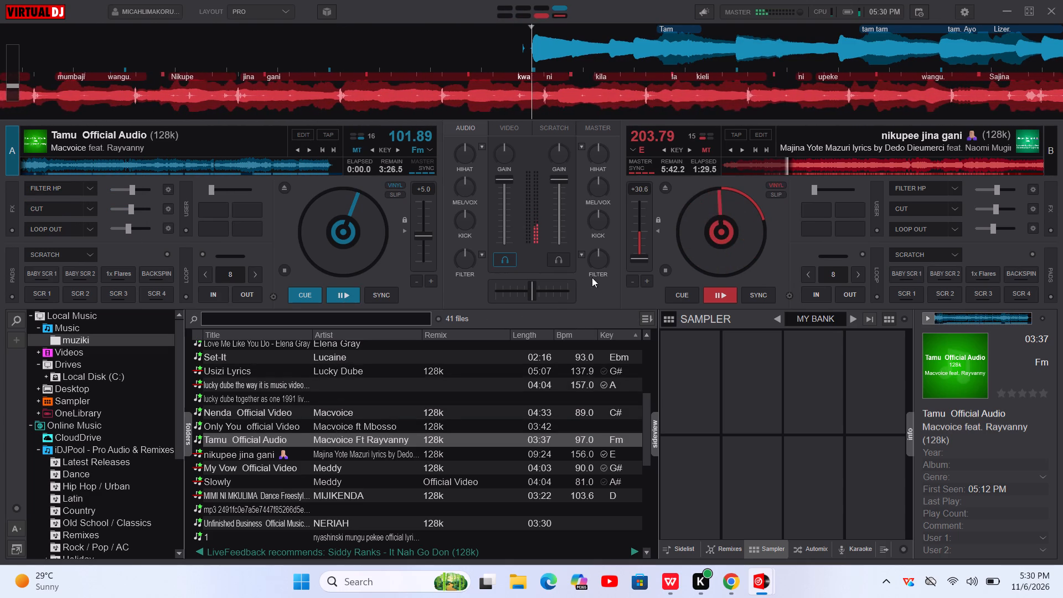
Bring in Tamu Official Audio on deck A with the SCR 4 scratch.
{"action": "left_click", "coordinate": [166, 298]}
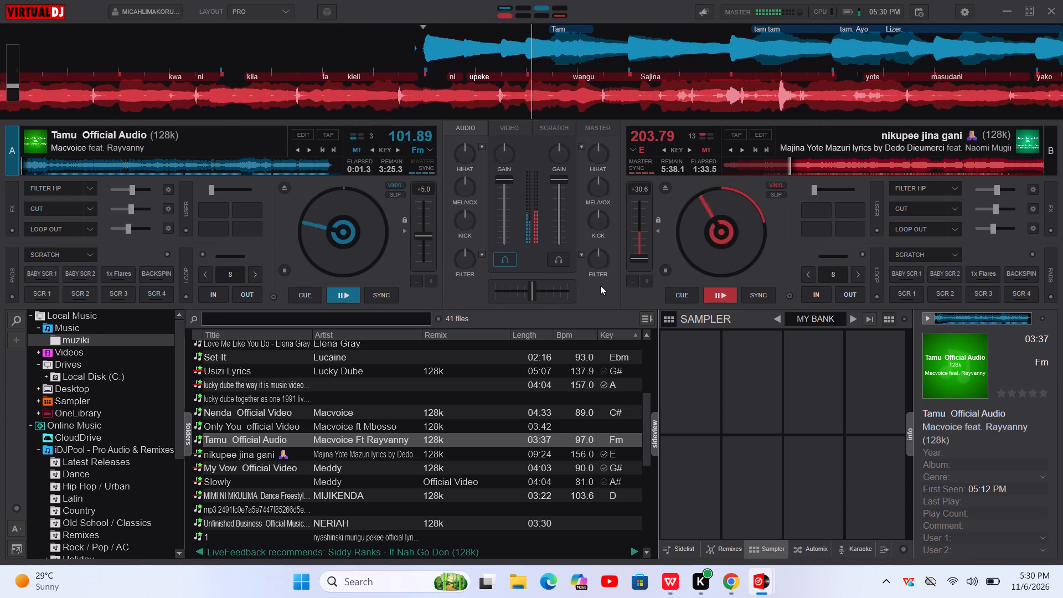
Apply the Filter HP, Cut and Loop Out effects to nikupee jina gani on deck B.
{"action": "left_click", "coordinate": [937, 189]}
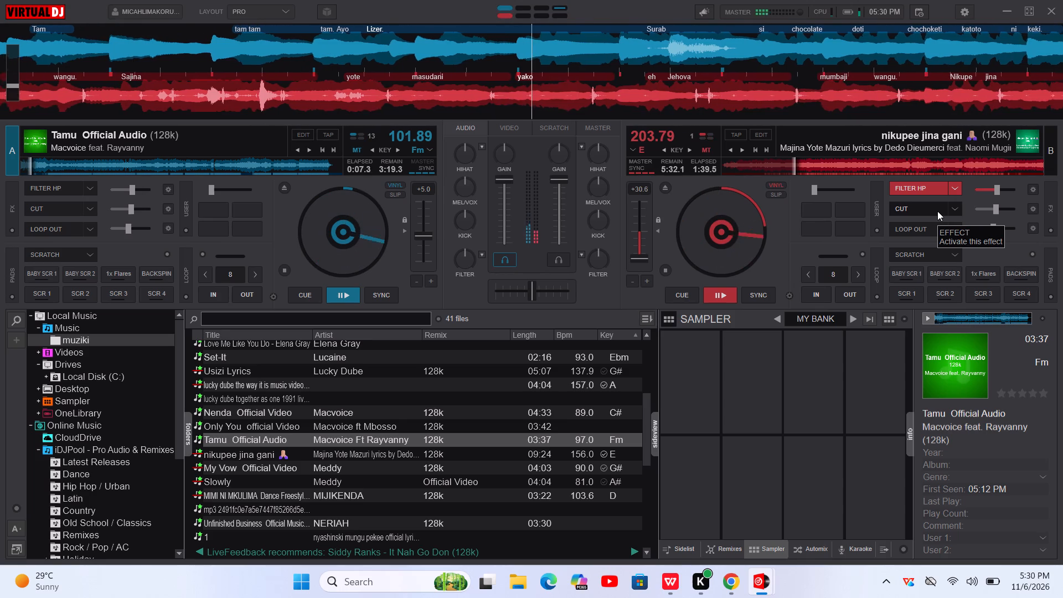
{"action": "left_click", "coordinate": [937, 211]}
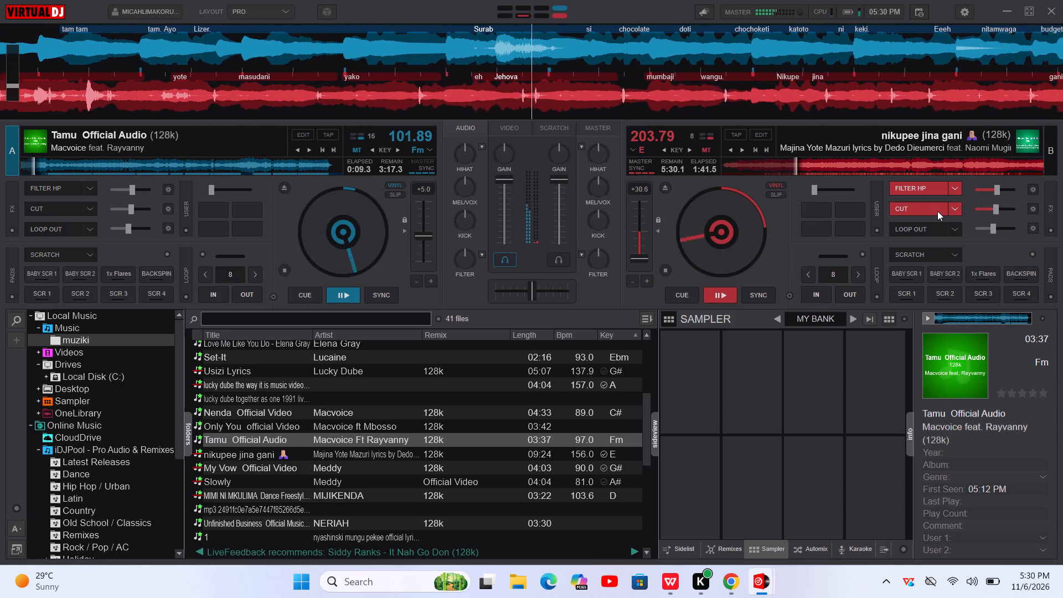
{"action": "left_click", "coordinate": [937, 225]}
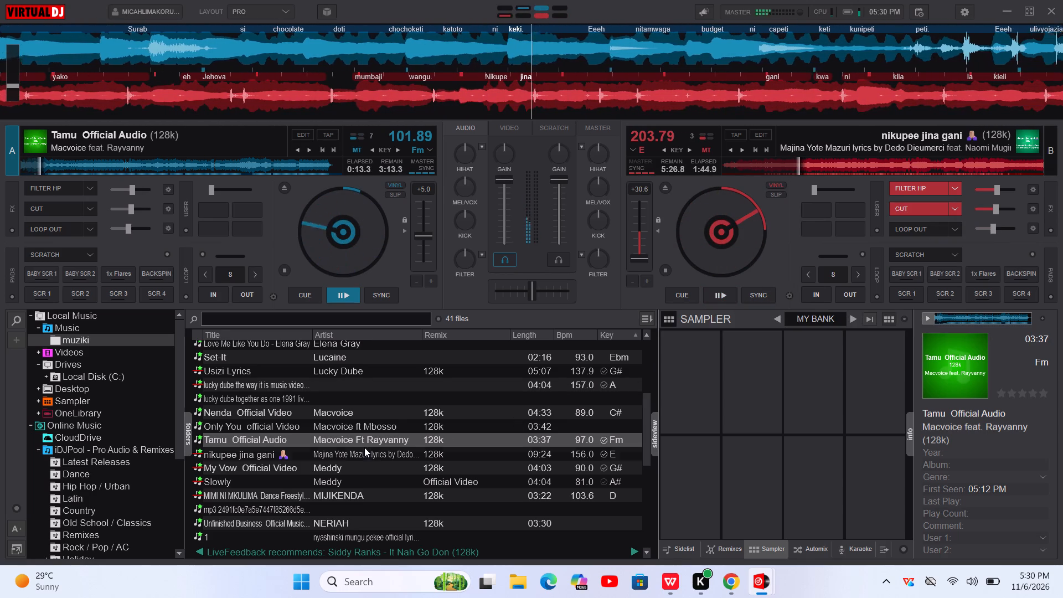
Load Nenda Official Video by Macvoice onto deck B and switch off that deck's Cut and Filter HP effects.
{"action": "triple_click", "coordinate": [370, 409]}
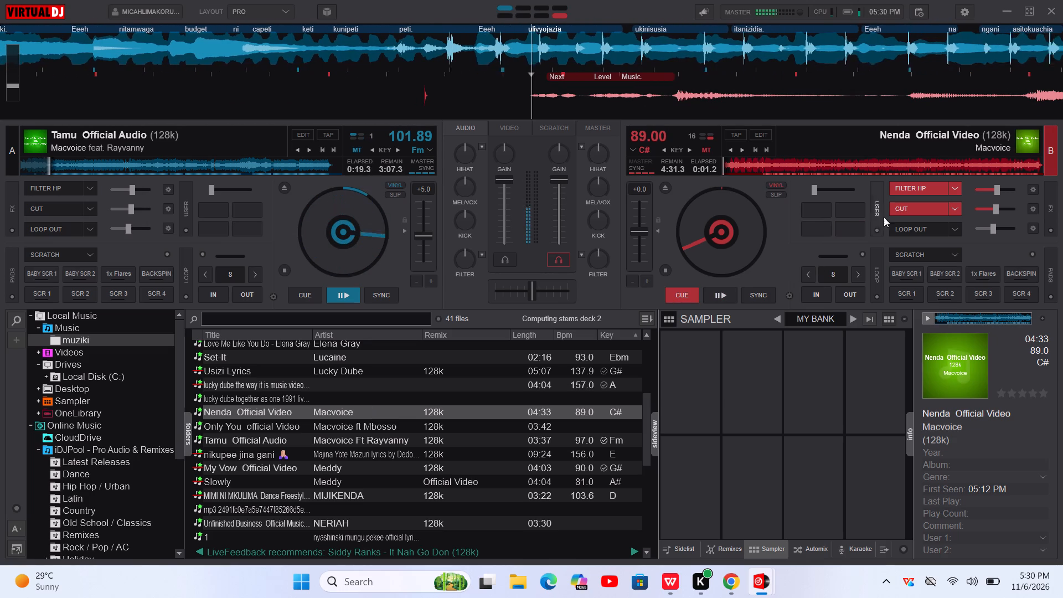
{"action": "left_click", "coordinate": [913, 210]}
{"action": "left_click", "coordinate": [920, 179]}
{"action": "left_click", "coordinate": [917, 189]}
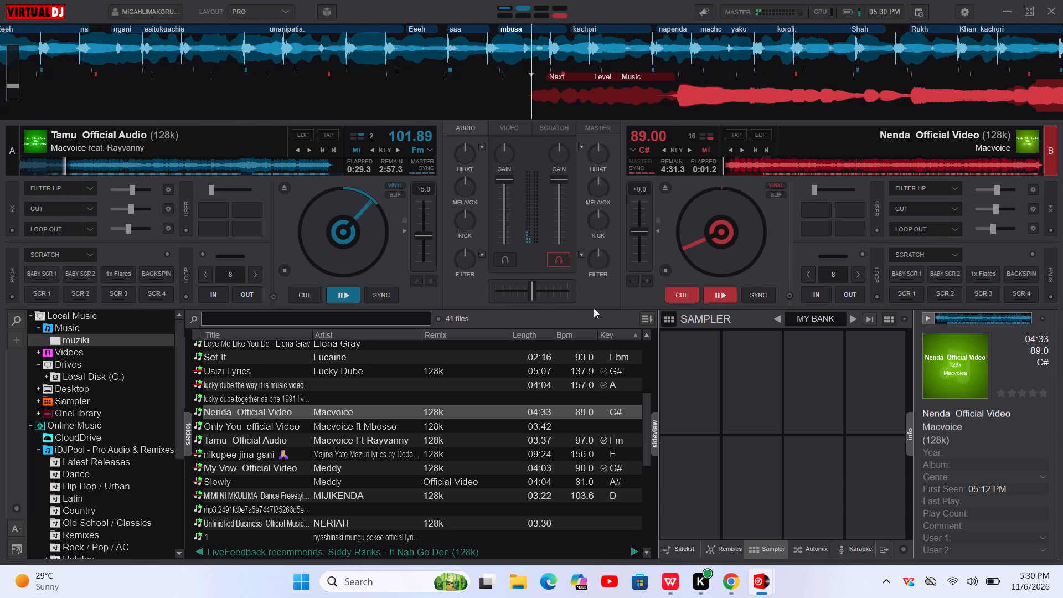
Punch the Cut and Filter HP effects briefly on and off over Tamu Official Audio on deck A, ending with both off.
{"action": "left_click", "coordinate": [40, 207]}
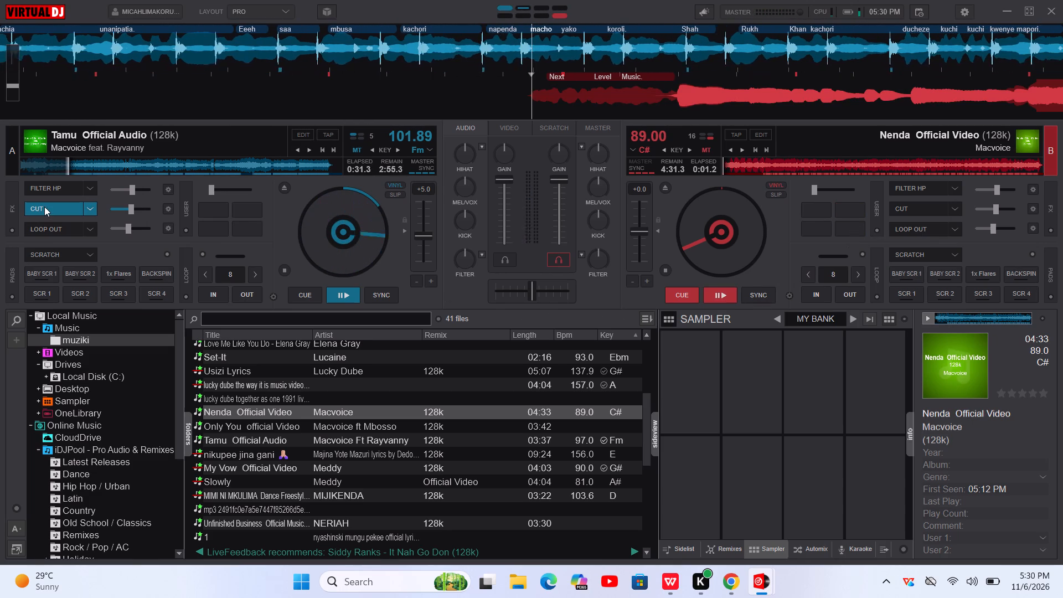
{"action": "left_click", "coordinate": [44, 207]}
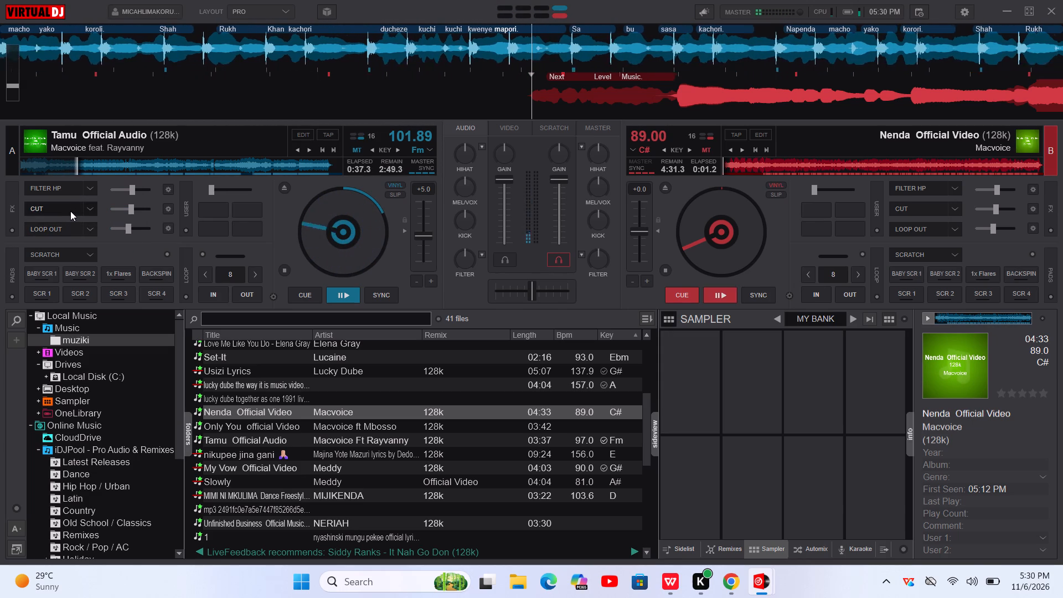
{"action": "left_click", "coordinate": [70, 211]}
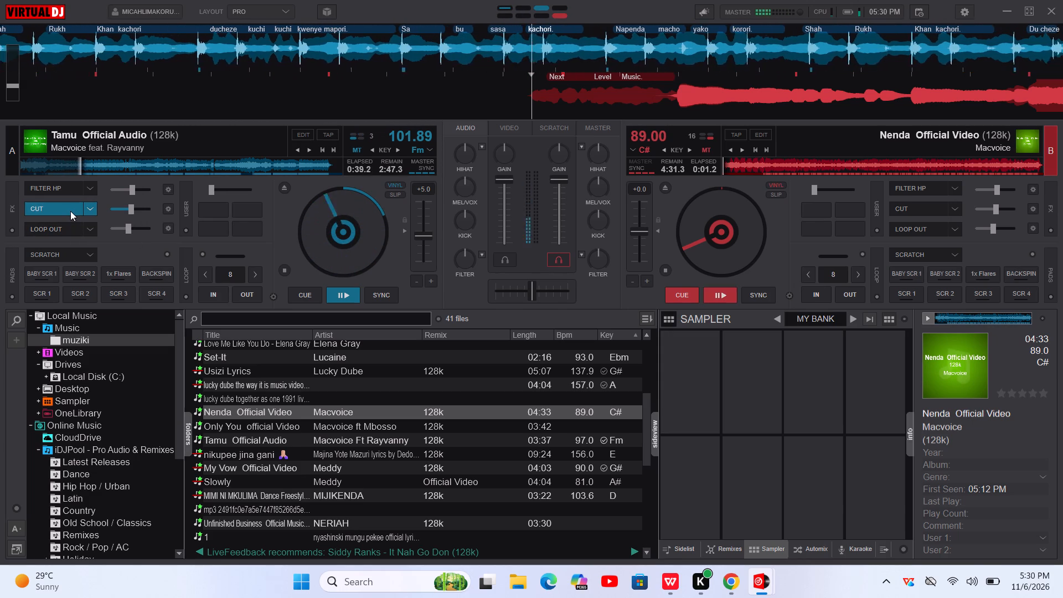
{"action": "left_click", "coordinate": [70, 211]}
{"action": "left_click", "coordinate": [67, 192]}
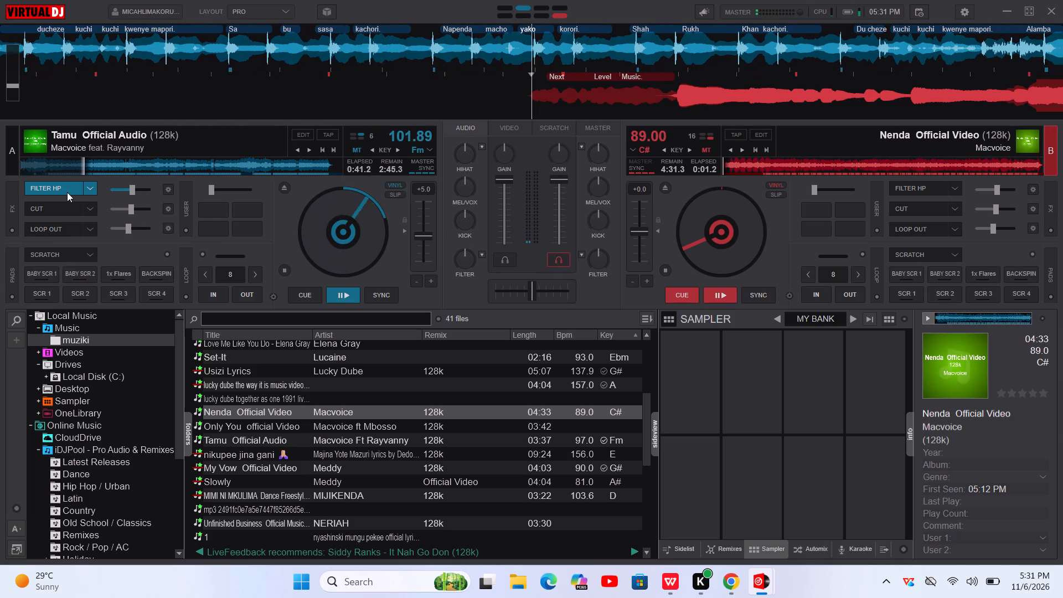
{"action": "left_click", "coordinate": [71, 188]}
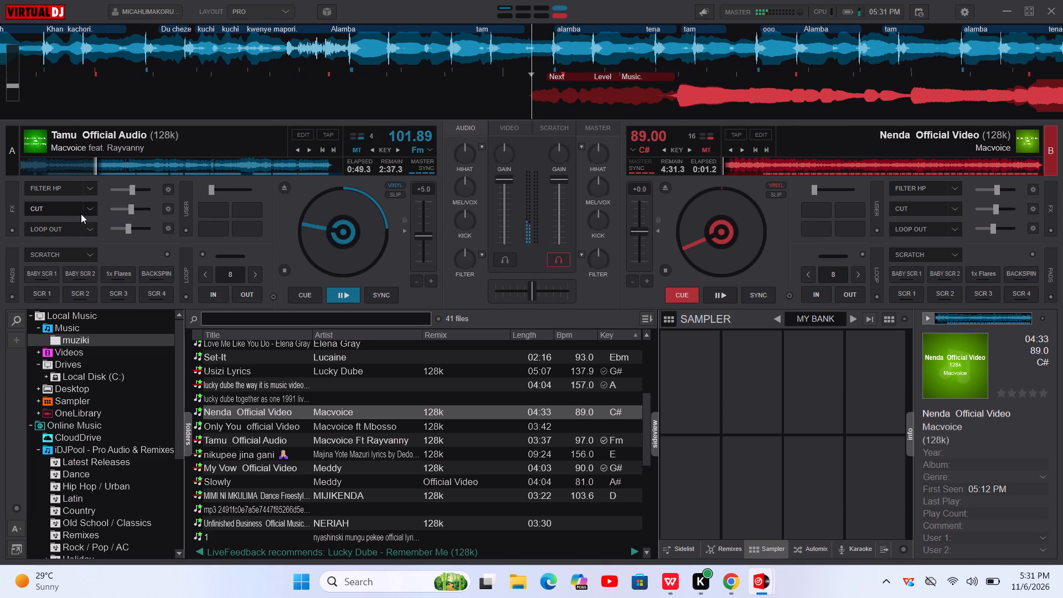
{"action": "left_click", "coordinate": [82, 210]}
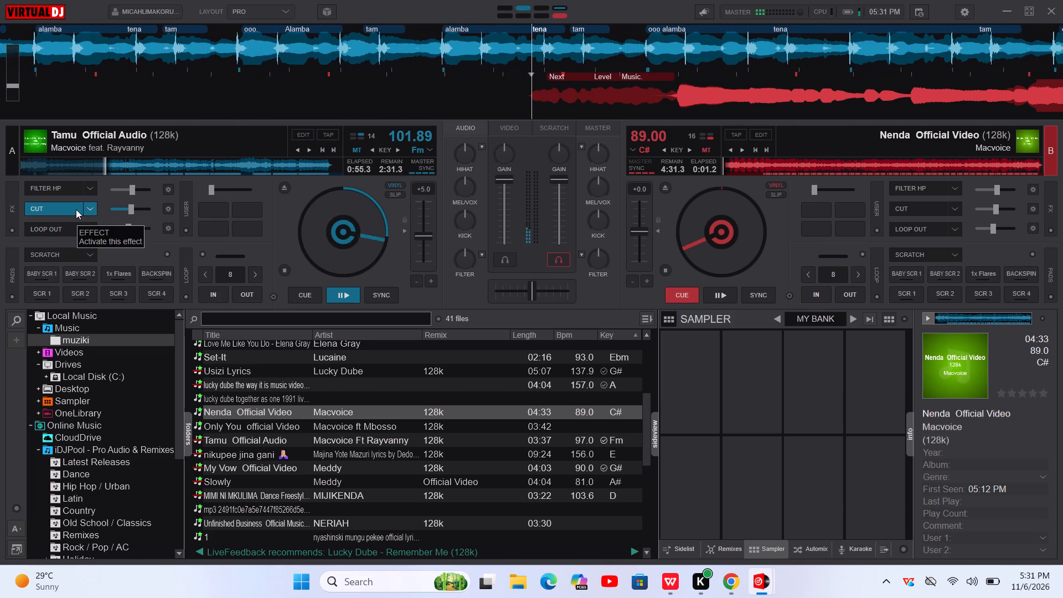
{"action": "left_click", "coordinate": [76, 209]}
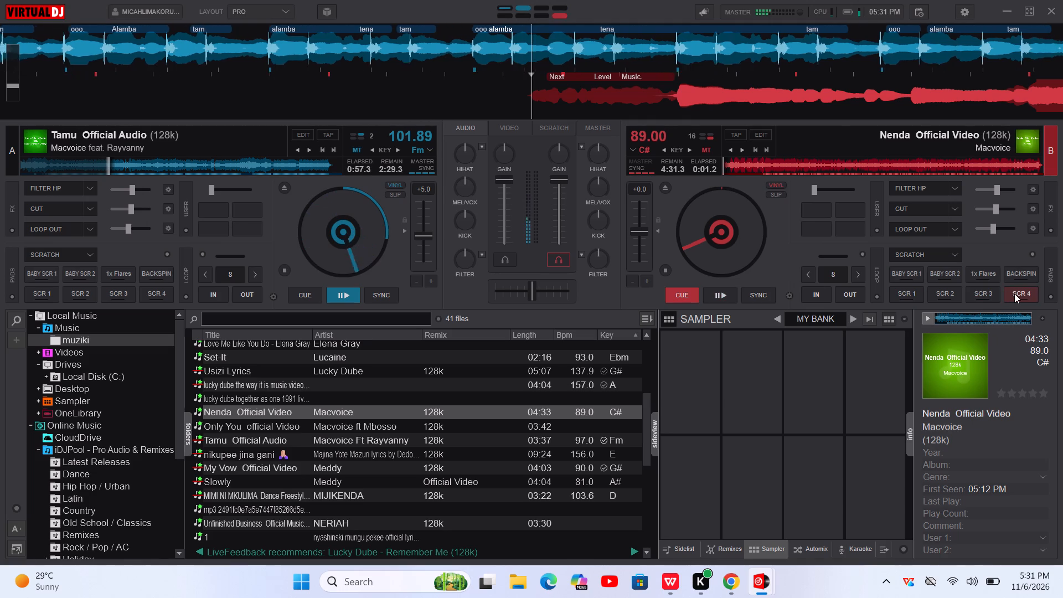
Bring in Nenda Official Video on deck B with the SCR 4 scratch.
{"action": "left_click", "coordinate": [1016, 293]}
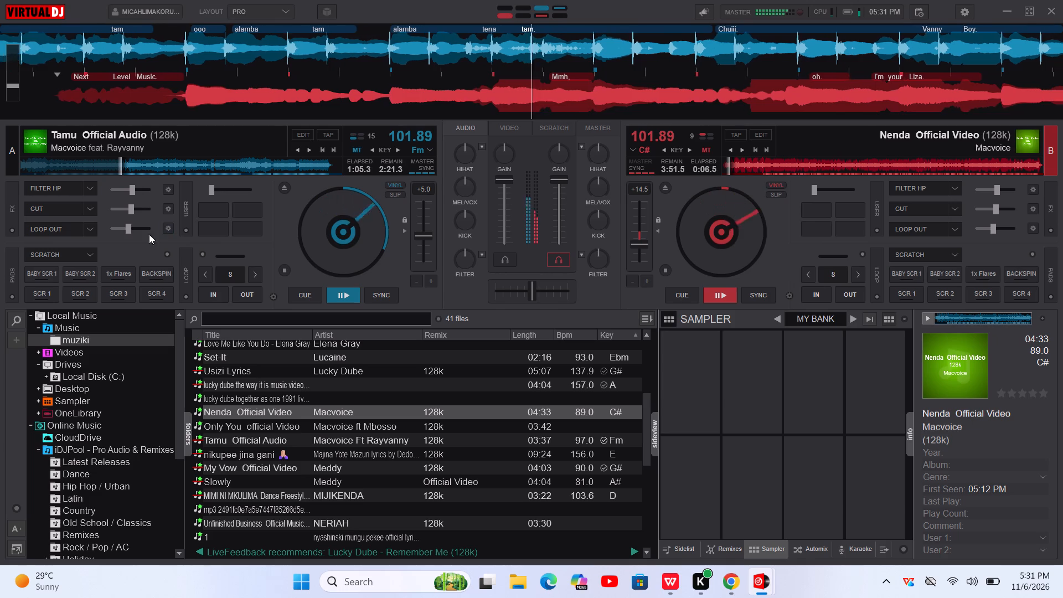
Apply the Filter HP, Cut and Loop Out effects to Tamu Official Audio on deck A.
{"action": "left_click", "coordinate": [87, 191]}
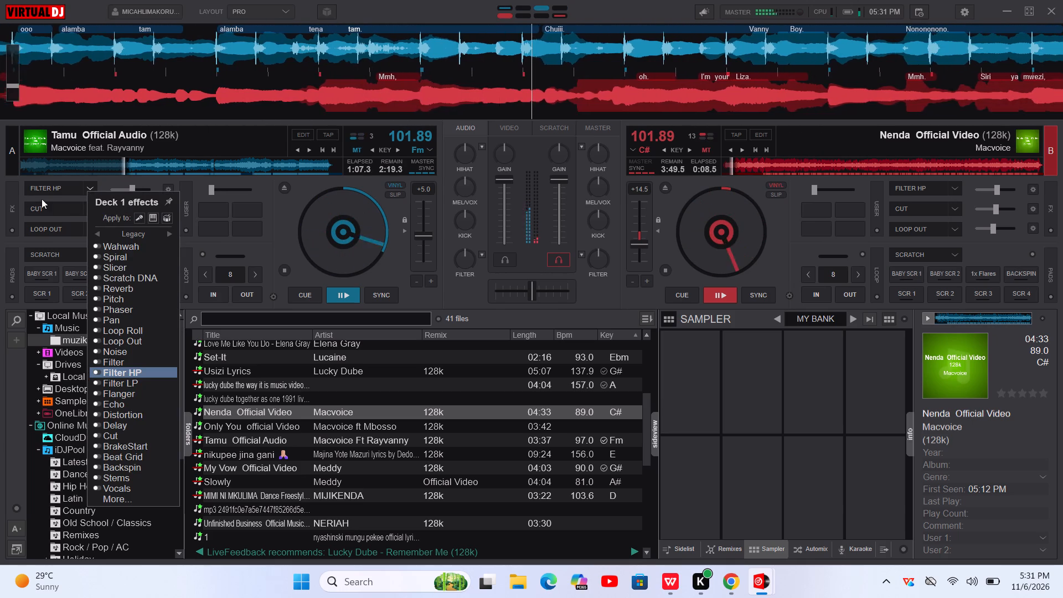
{"action": "left_click", "coordinate": [55, 188]}
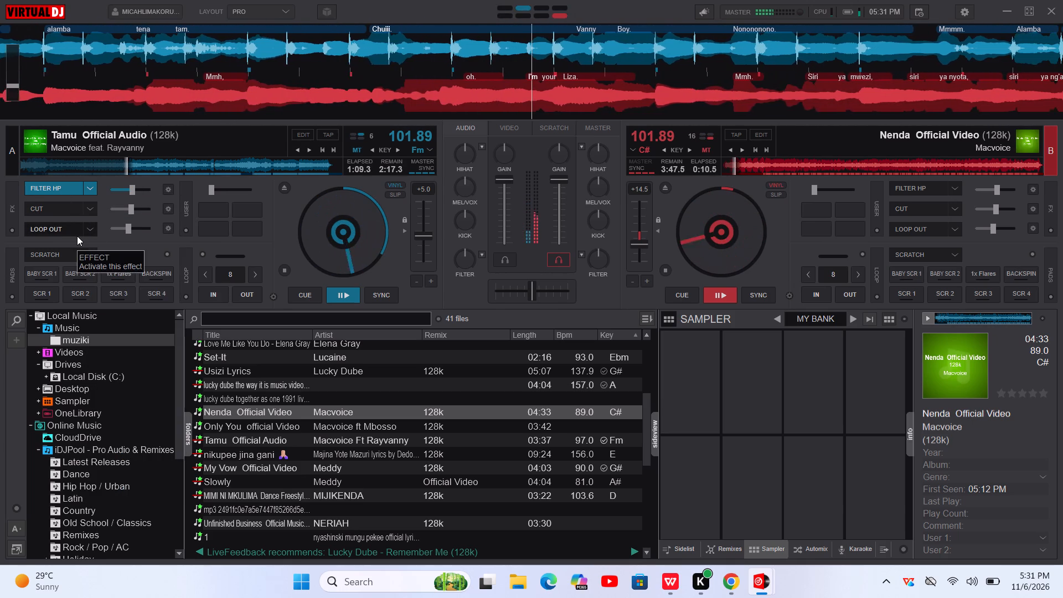
{"action": "left_click", "coordinate": [60, 209]}
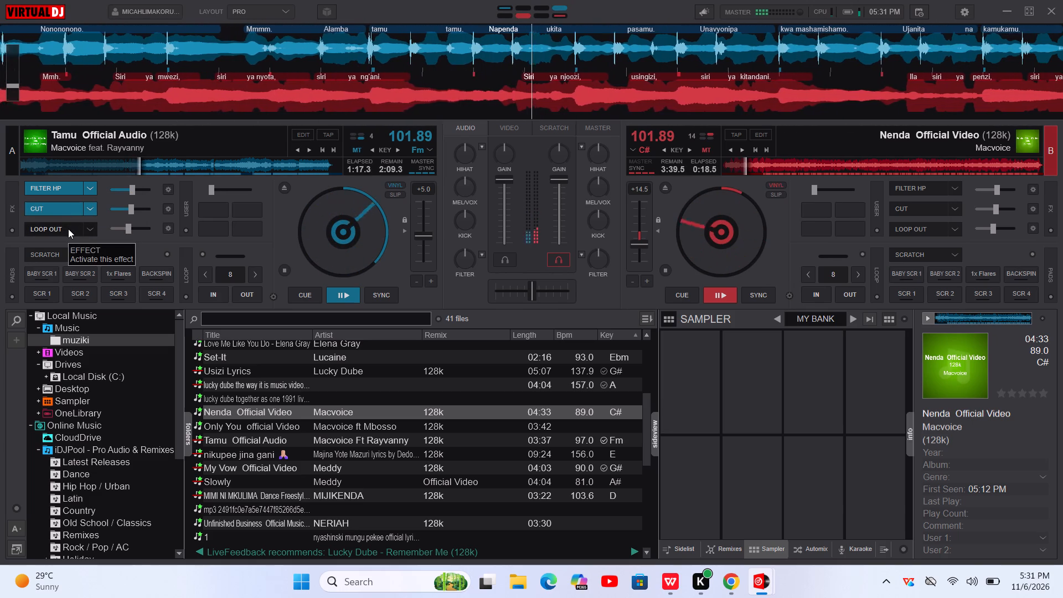
{"action": "left_click", "coordinate": [68, 229]}
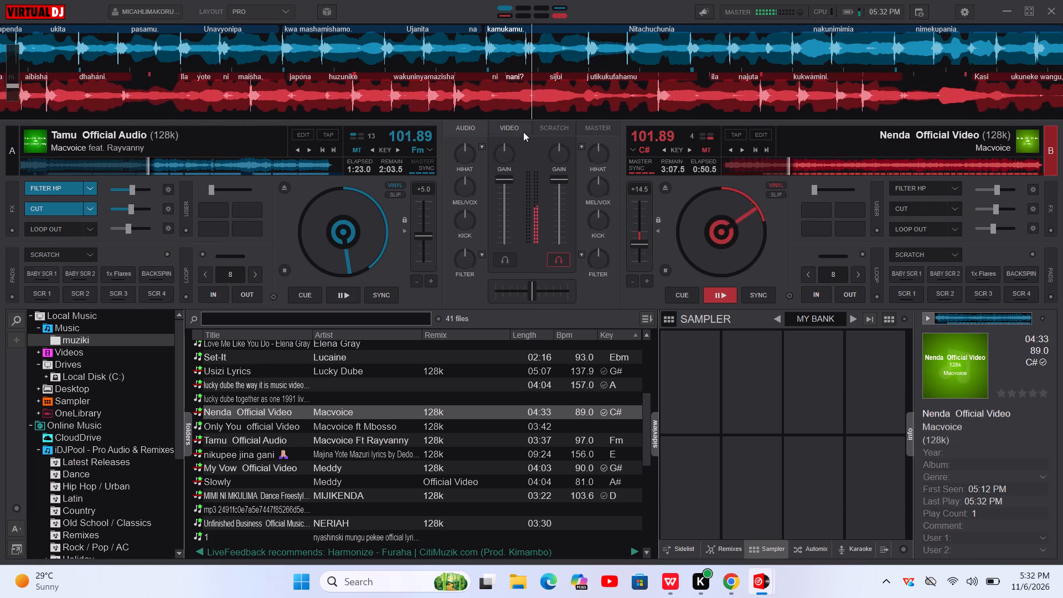
Show the mixer's scratch view and scratch Nenda Official Video on deck B back and forth on its waveform.
{"action": "left_click", "coordinate": [546, 127]}
{"action": "left_click_drag", "start_coordinate": [561, 185], "coordinate": [565, 204]}
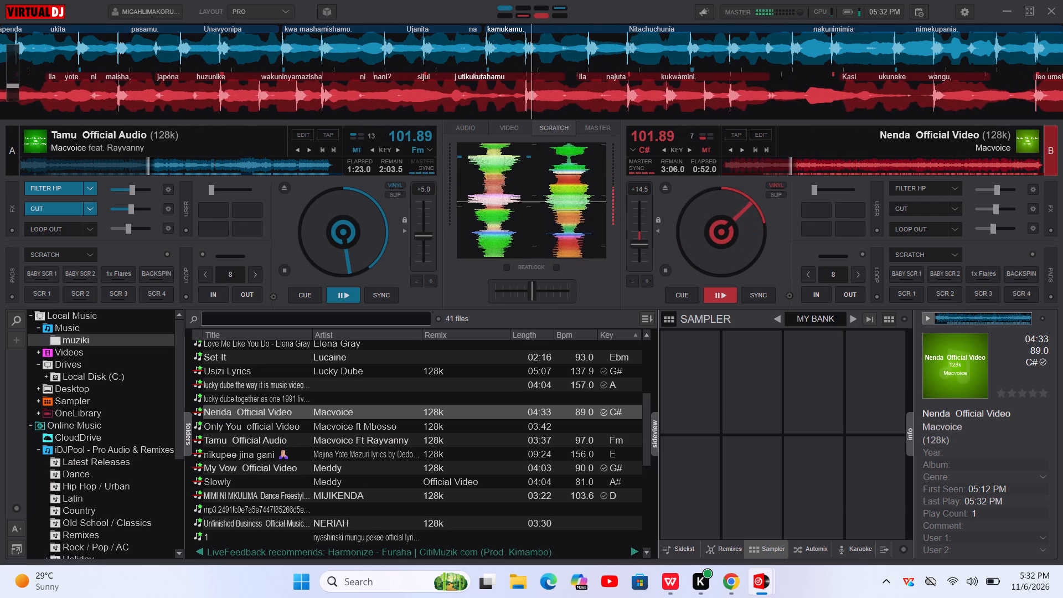
{"action": "left_click_drag", "start_coordinate": [565, 204], "coordinate": [567, 190]}
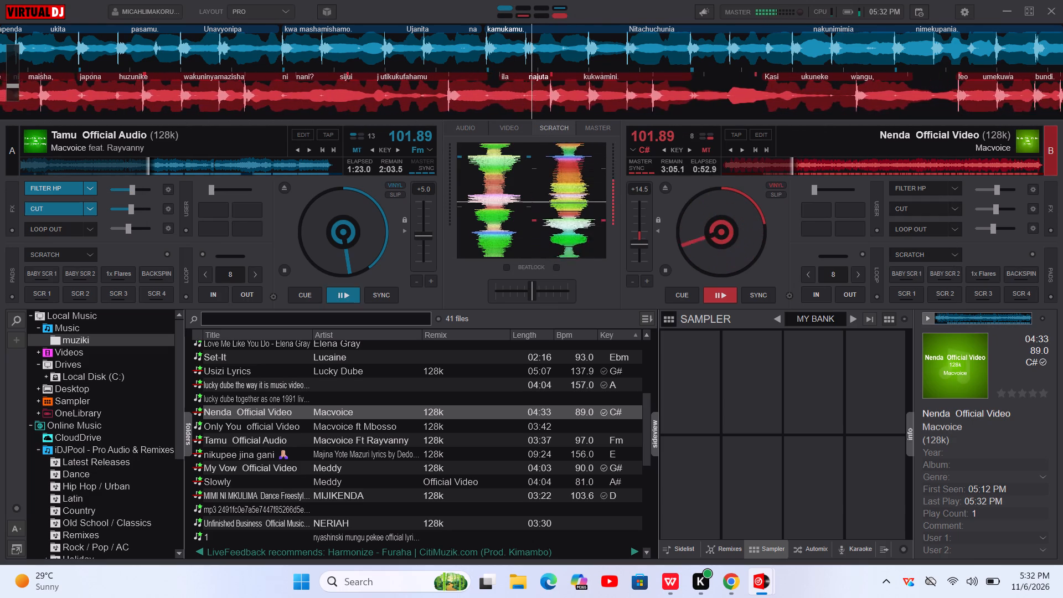
Scratch Tamu Official Audio on deck A back and forth on its waveform, zooming out the scratch waveforms along the way.
{"action": "left_click_drag", "start_coordinate": [503, 190], "coordinate": [520, 228]}
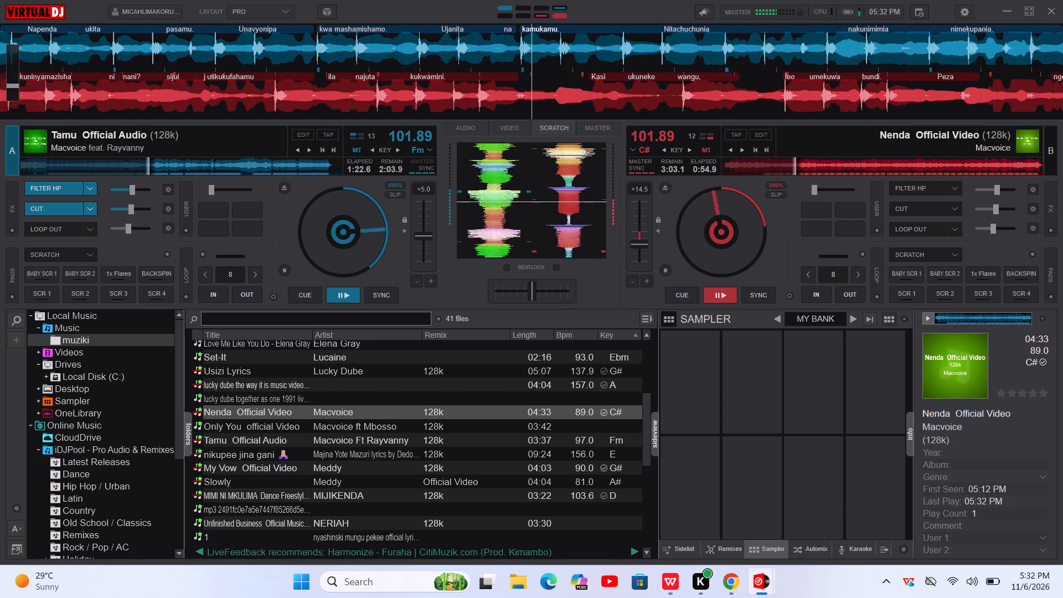
{"action": "left_click_drag", "start_coordinate": [520, 228], "coordinate": [512, 190]}
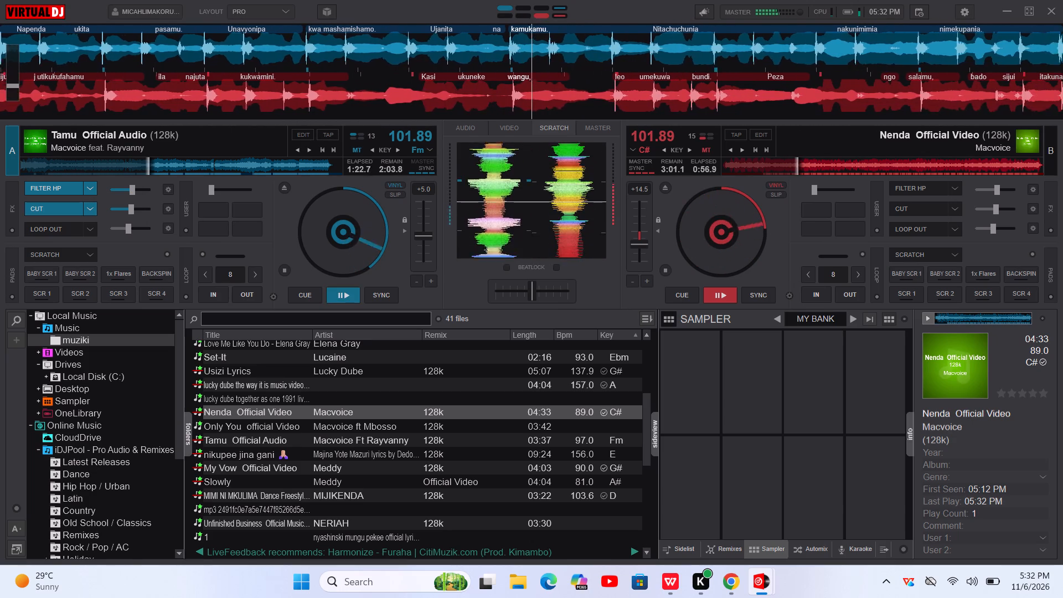
{"action": "left_click_drag", "start_coordinate": [512, 190], "coordinate": [508, 218]}
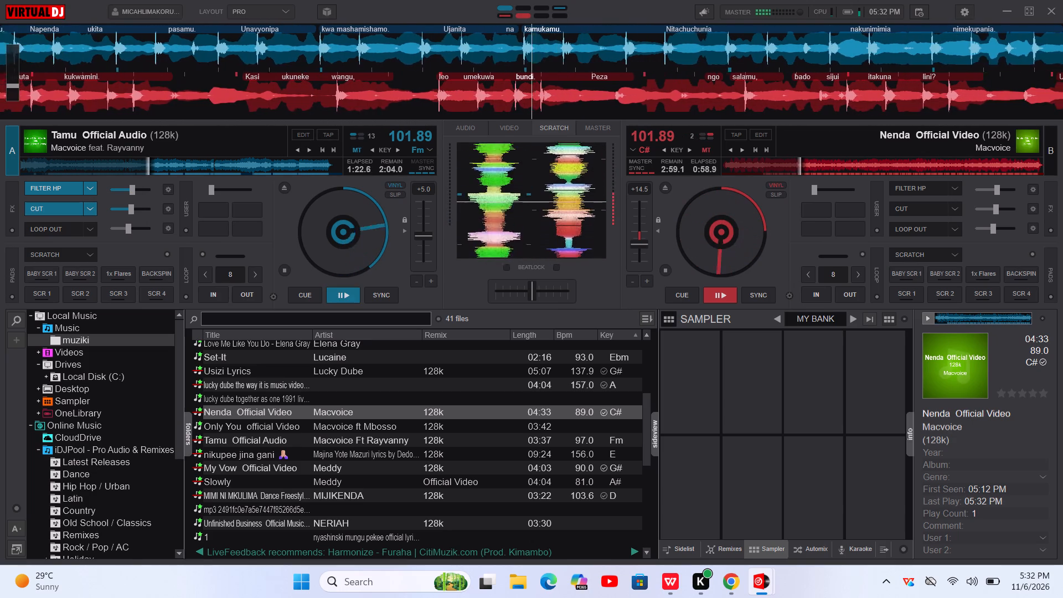
{"action": "left_click_drag", "start_coordinate": [508, 218], "coordinate": [503, 228]}
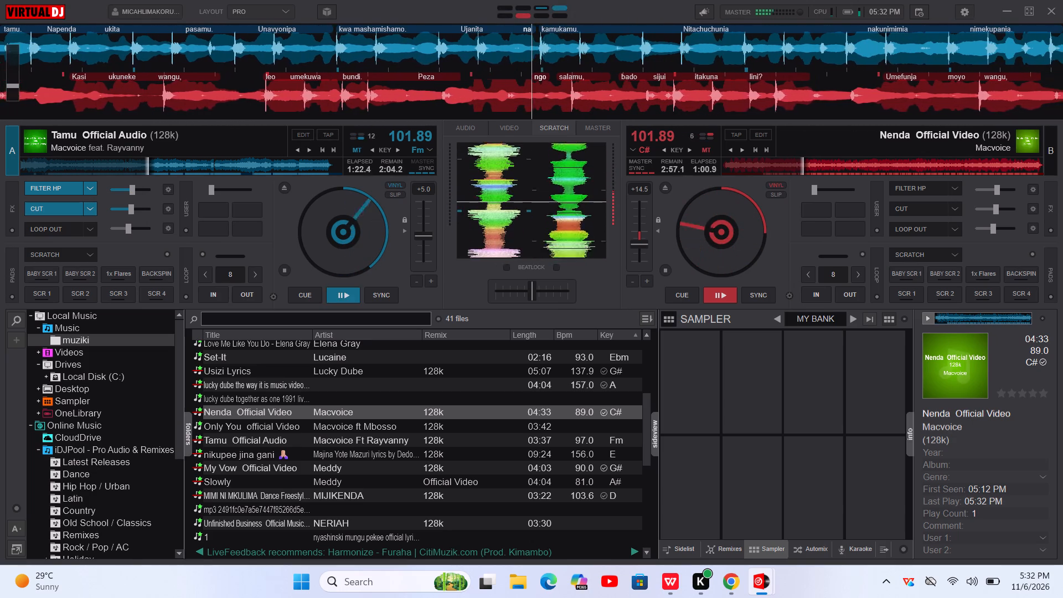
{"action": "left_click_drag", "start_coordinate": [503, 228], "coordinate": [505, 229]}
{"action": "left_click_drag", "start_coordinate": [505, 244], "coordinate": [507, 229]}
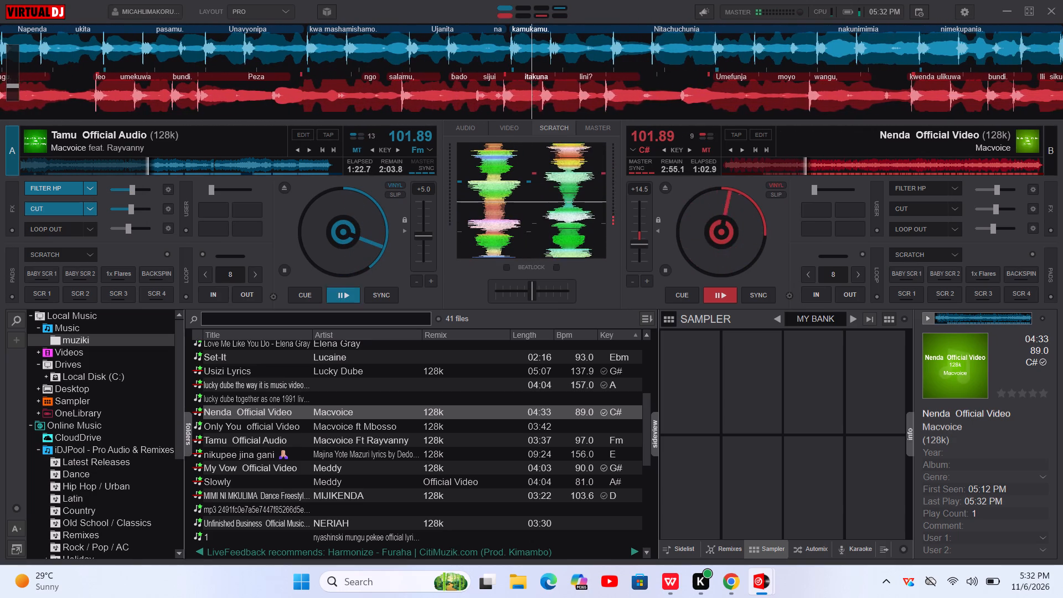
{"action": "scroll", "coordinate": [572, 210], "scroll_direction": "down", "scroll_amount": 1}
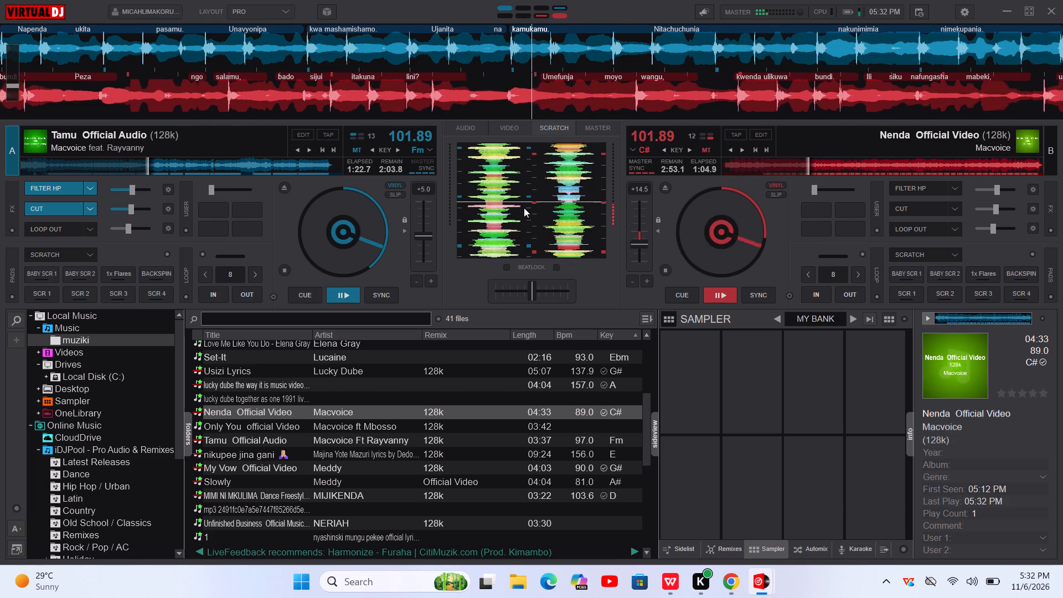
{"action": "scroll", "coordinate": [491, 209], "scroll_direction": "down", "scroll_amount": 2}
{"action": "scroll", "coordinate": [491, 209], "scroll_direction": "up", "scroll_amount": 1}
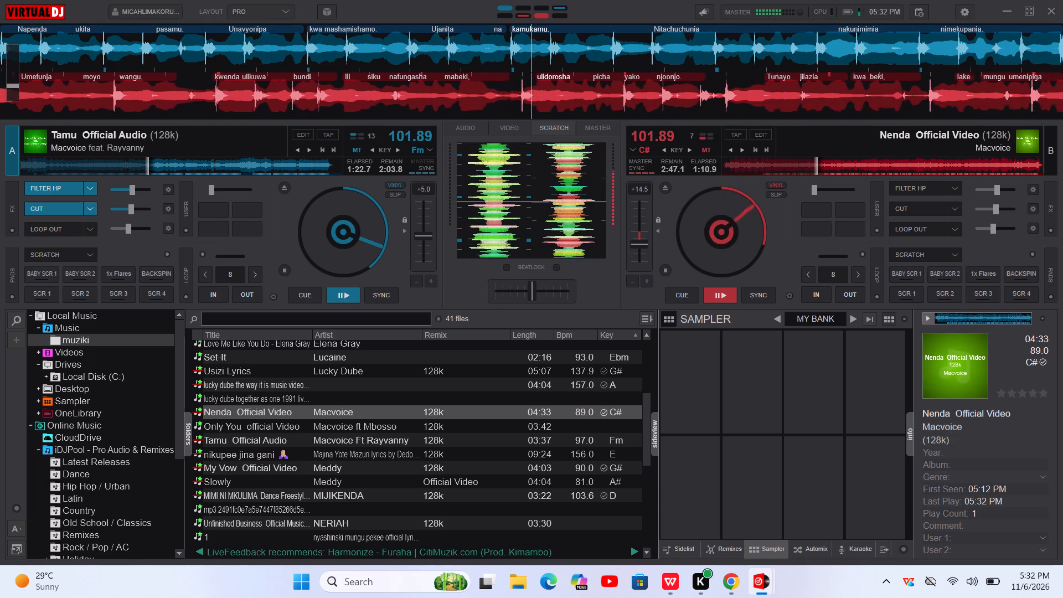
{"action": "left_click_drag", "start_coordinate": [500, 212], "coordinate": [497, 193]}
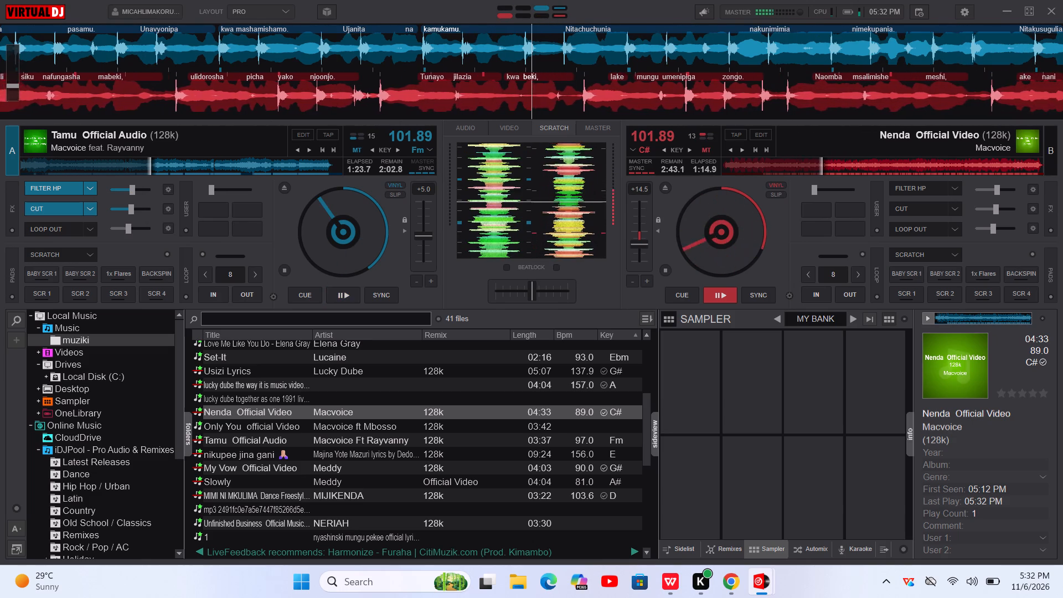
{"action": "left_click", "coordinate": [493, 211]}
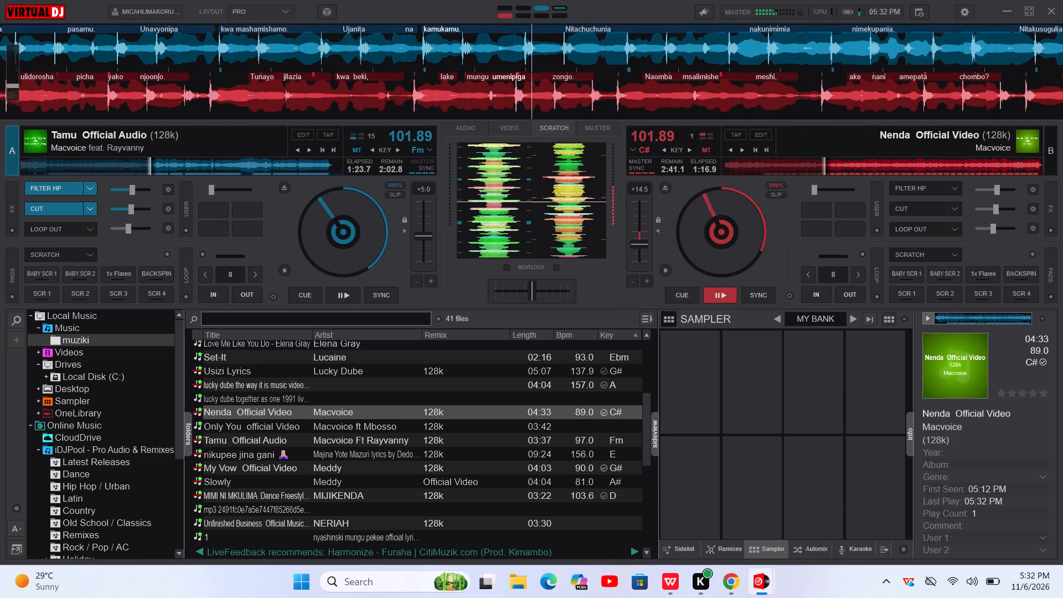
Scratch Tamu Official Audio on deck A back and forth on its waveform, and return the mixer to its audio view.
{"action": "left_click_drag", "start_coordinate": [496, 195], "coordinate": [489, 203]}
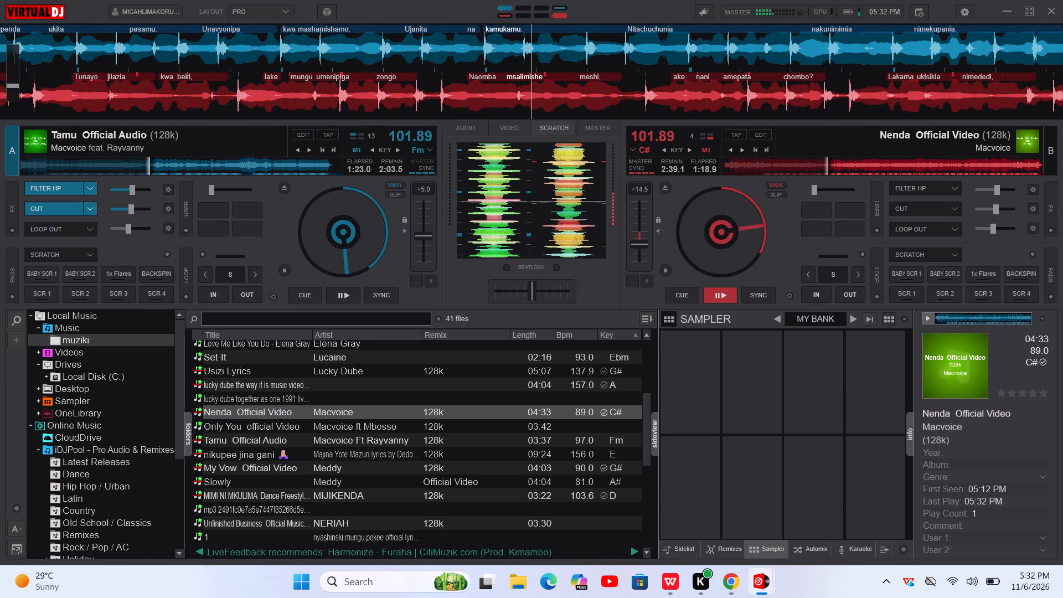
{"action": "left_click_drag", "start_coordinate": [489, 203], "coordinate": [496, 212]}
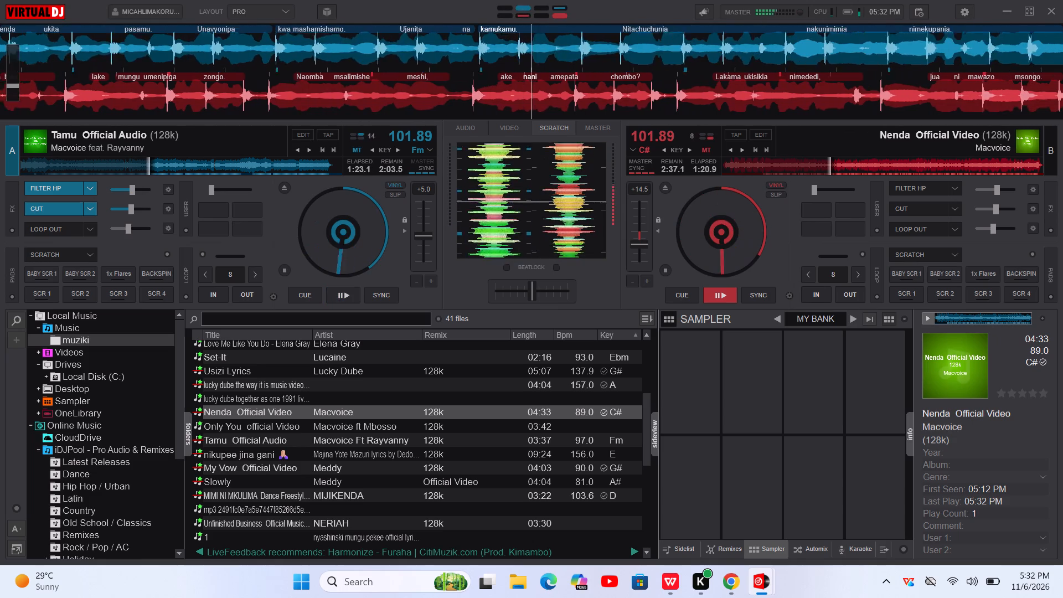
{"action": "left_click_drag", "start_coordinate": [496, 212], "coordinate": [496, 195]}
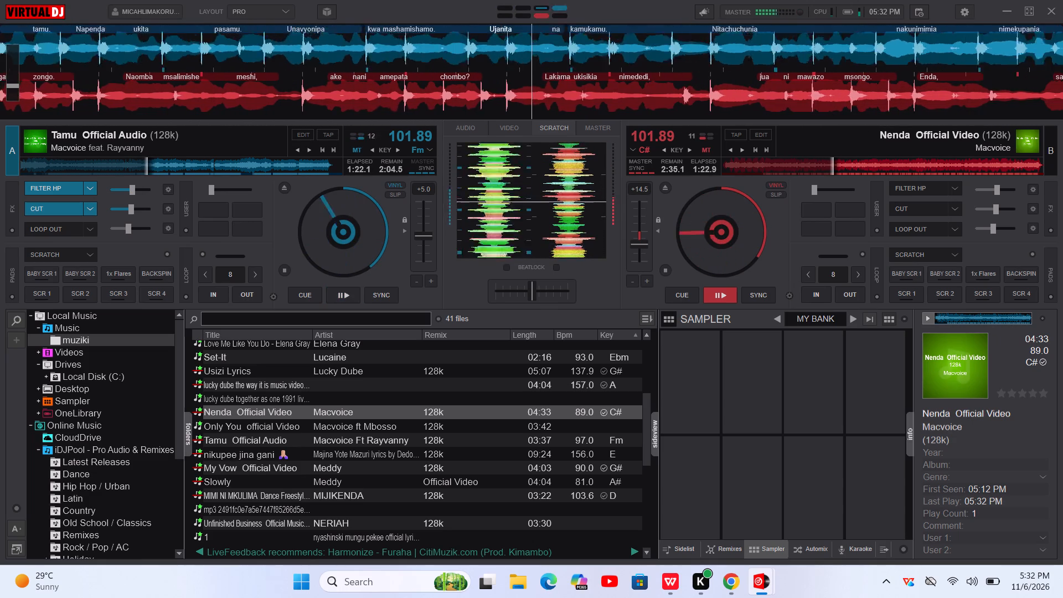
{"action": "left_click_drag", "start_coordinate": [496, 195], "coordinate": [500, 210]}
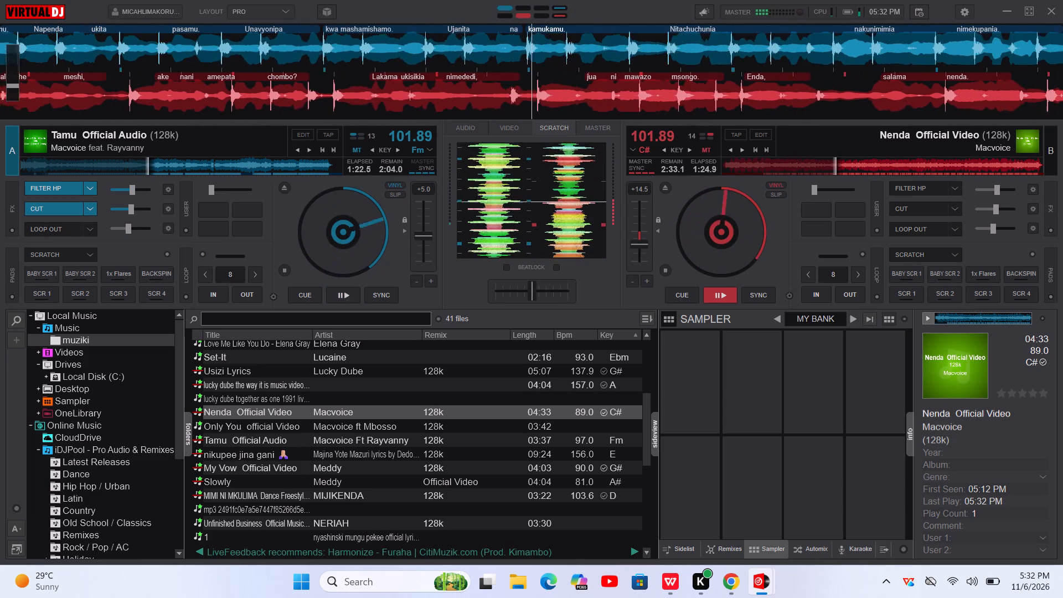
{"action": "left_click_drag", "start_coordinate": [500, 210], "coordinate": [501, 207]}
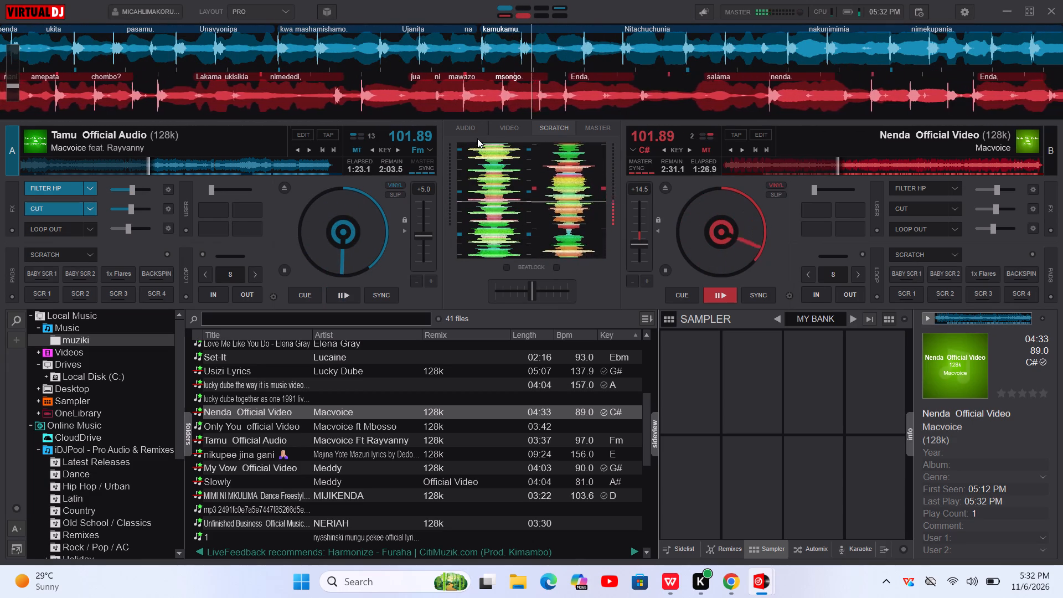
{"action": "left_click", "coordinate": [474, 131]}
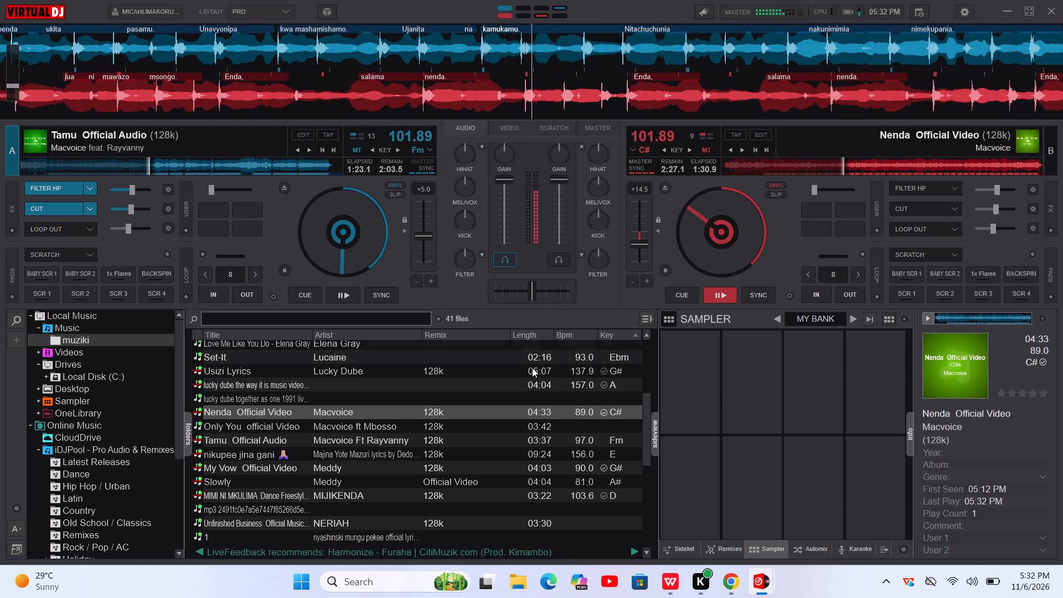
Load Only You official Video onto deck A and switch off the deck's Filter HP and Cut effects.
{"action": "scroll", "coordinate": [493, 407], "scroll_direction": "down", "scroll_amount": 1}
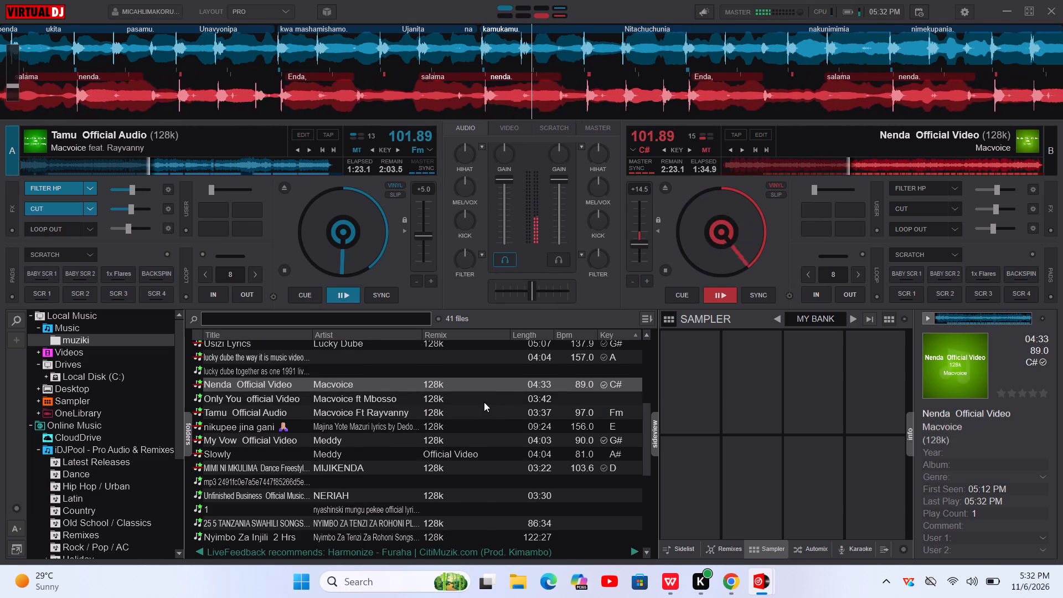
{"action": "triple_click", "coordinate": [400, 396]}
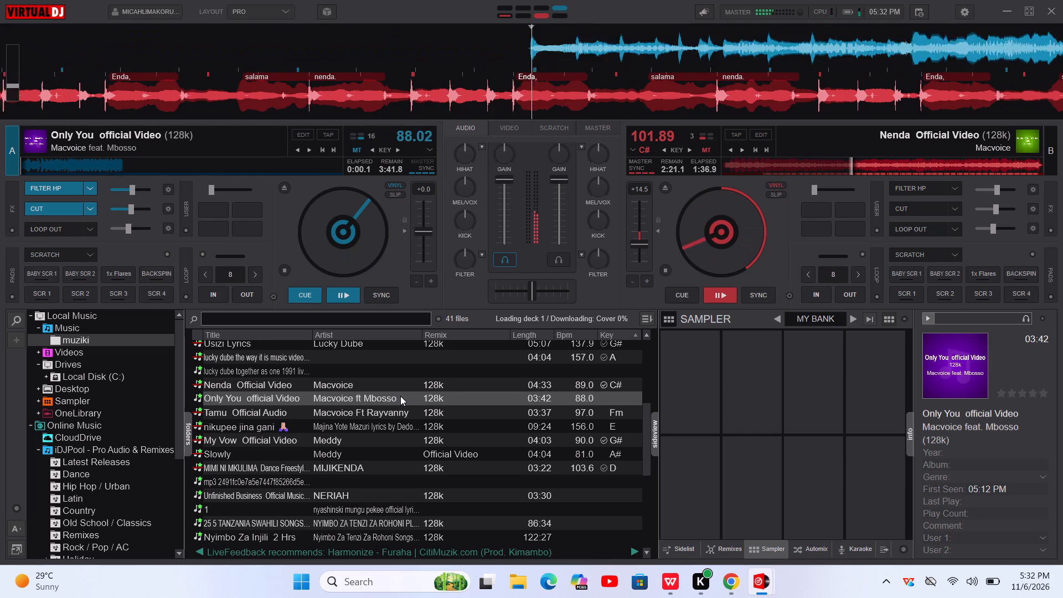
{"action": "left_click", "coordinate": [49, 186]}
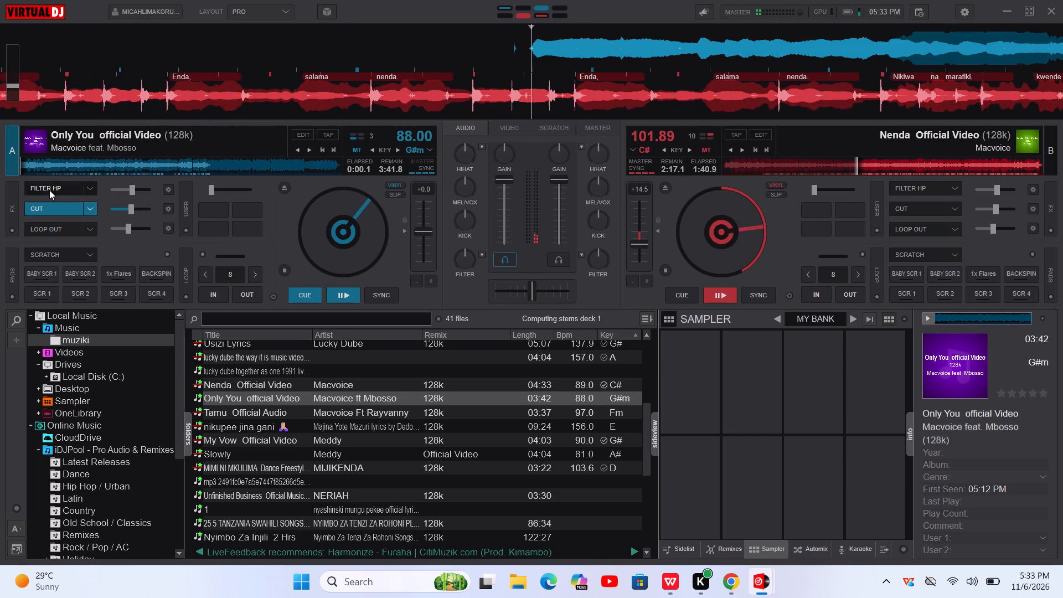
{"action": "left_click", "coordinate": [56, 203]}
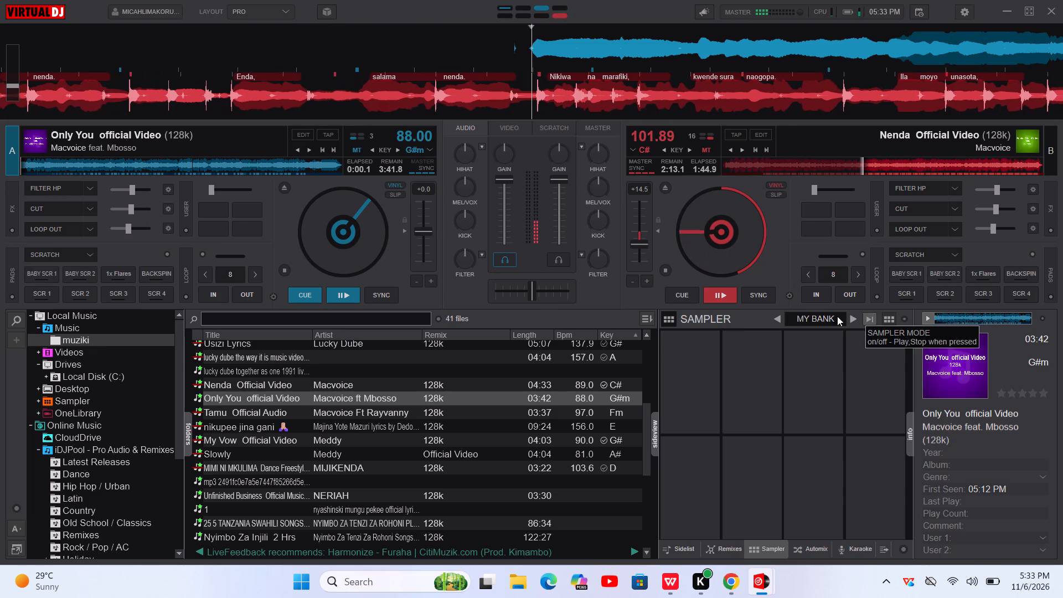
Bring in Only You official Video on deck A with the SCR 1 scratch.
{"action": "left_click", "coordinate": [46, 293]}
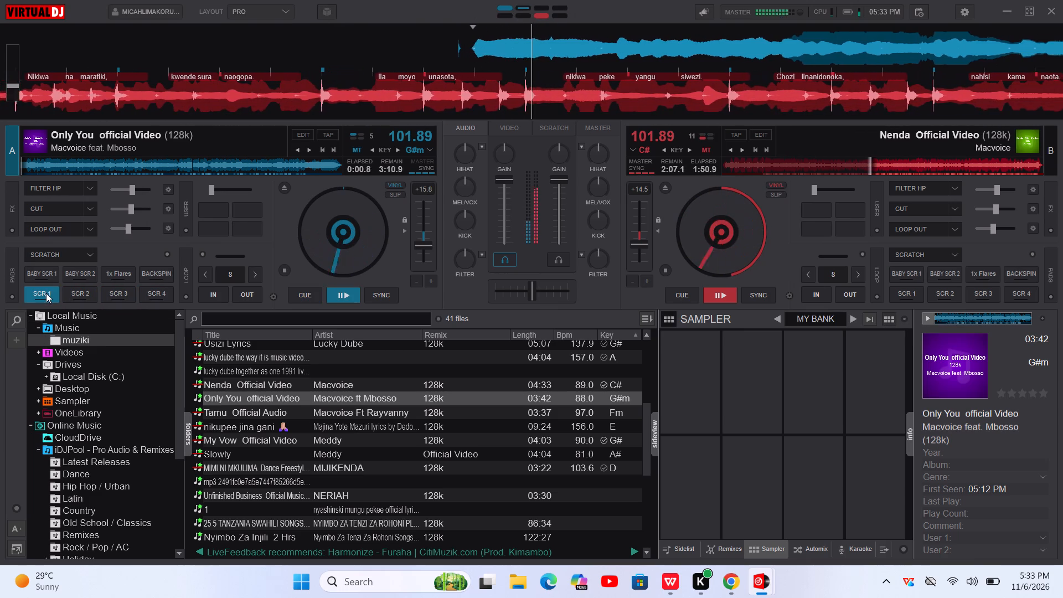
Take Nenda Official Video out on deck B with Cut, Filter HP and Loop Out, and switch Cut and Filter HP back off.
{"action": "left_click", "coordinate": [939, 206]}
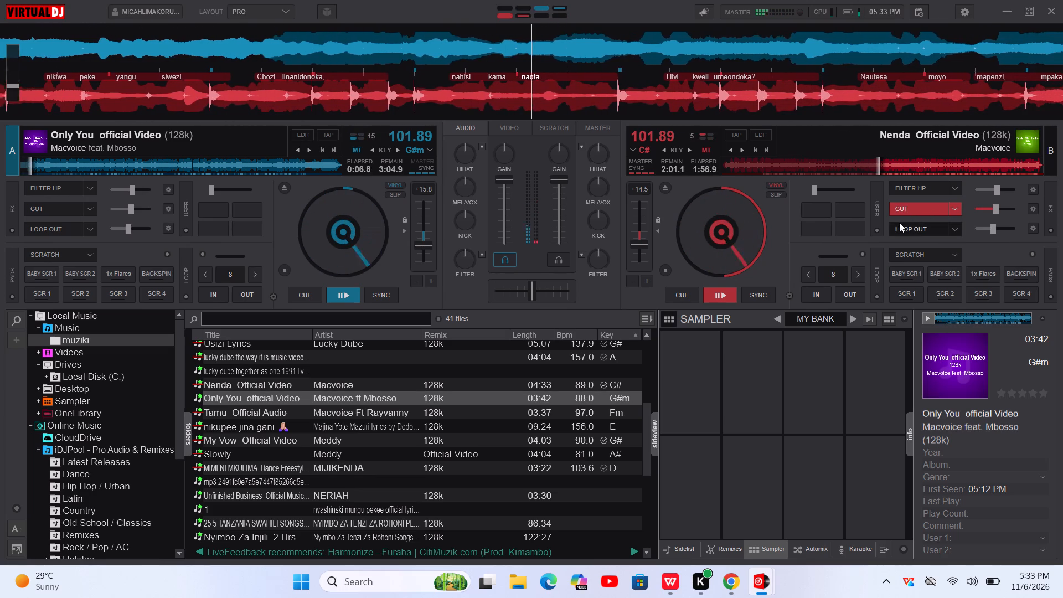
{"action": "left_click", "coordinate": [910, 185]}
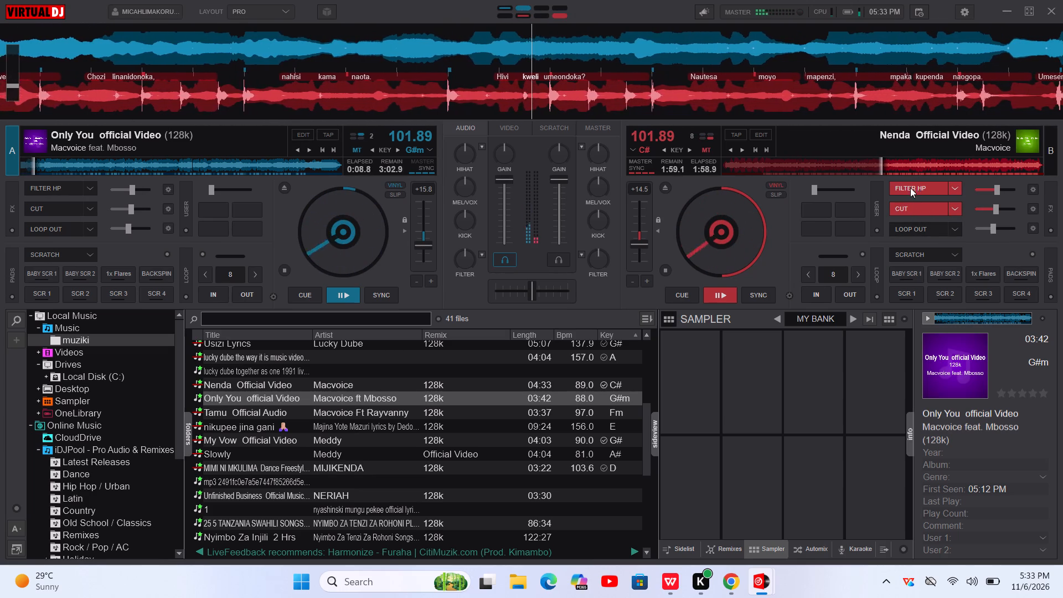
{"action": "left_click", "coordinate": [923, 226]}
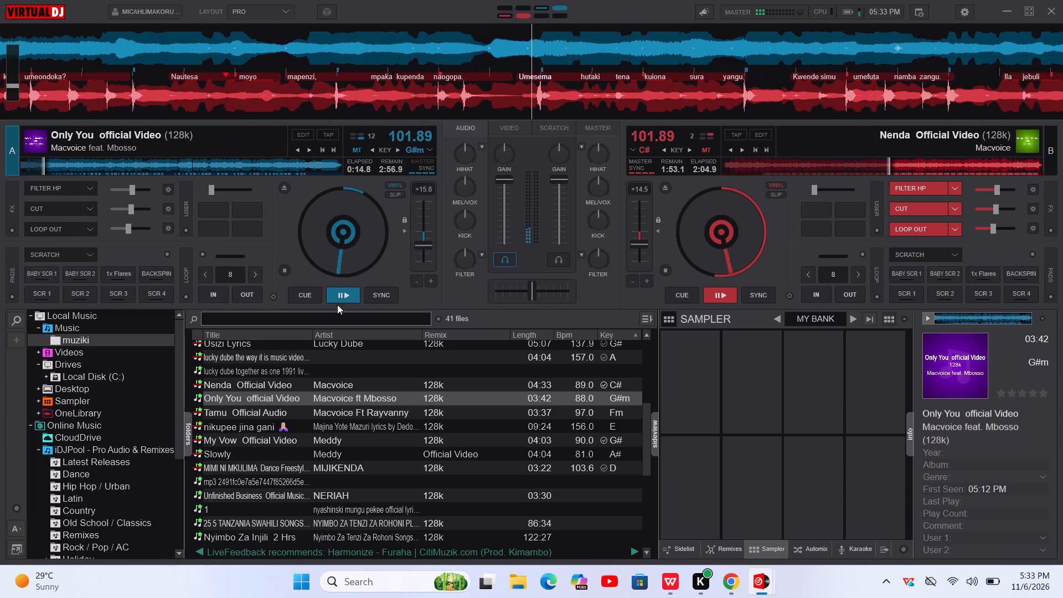
{"action": "left_click", "coordinate": [924, 207]}
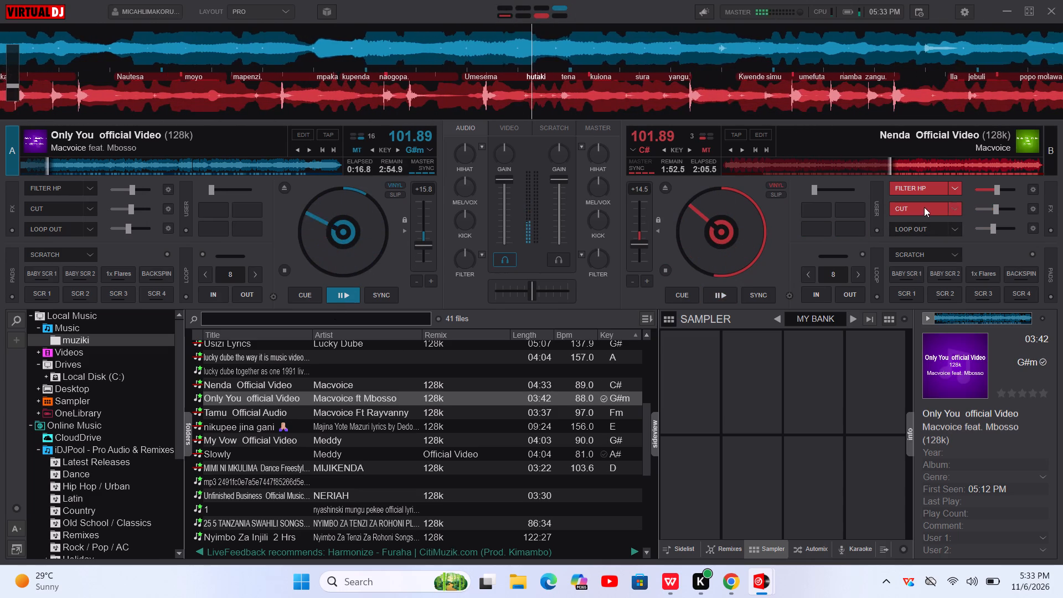
{"action": "left_click", "coordinate": [921, 184]}
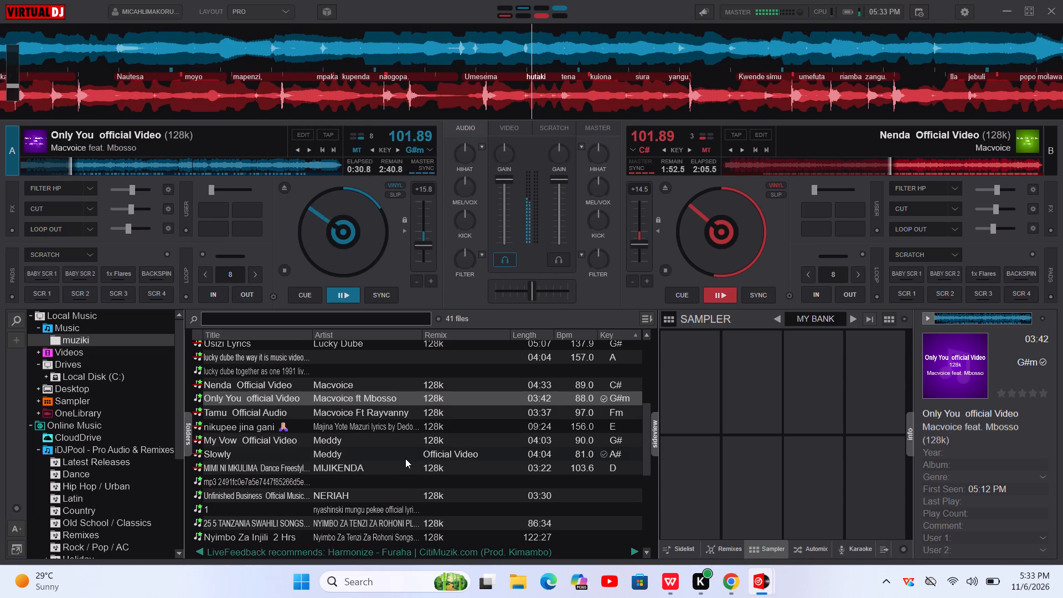
Look through the muziki track list and open the club bungs2026 folder on Local Disk (C:).
{"action": "scroll", "coordinate": [403, 455], "scroll_direction": "down", "scroll_amount": 1}
{"action": "scroll", "coordinate": [403, 455], "scroll_direction": "up", "scroll_amount": 6}
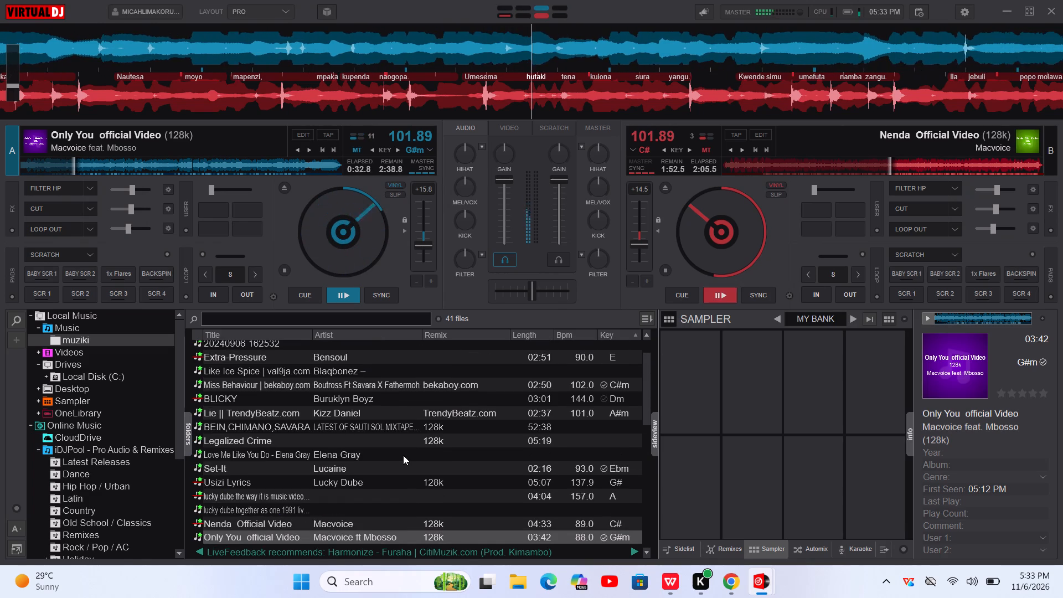
{"action": "scroll", "coordinate": [403, 455], "scroll_direction": "up", "scroll_amount": 4}
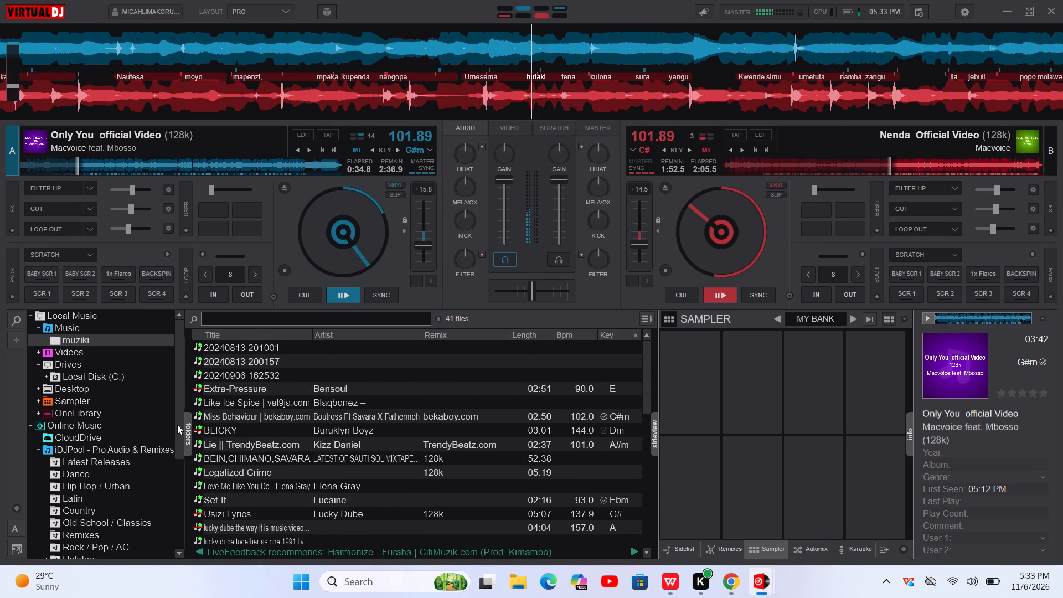
{"action": "scroll", "coordinate": [144, 415], "scroll_direction": "up", "scroll_amount": 3}
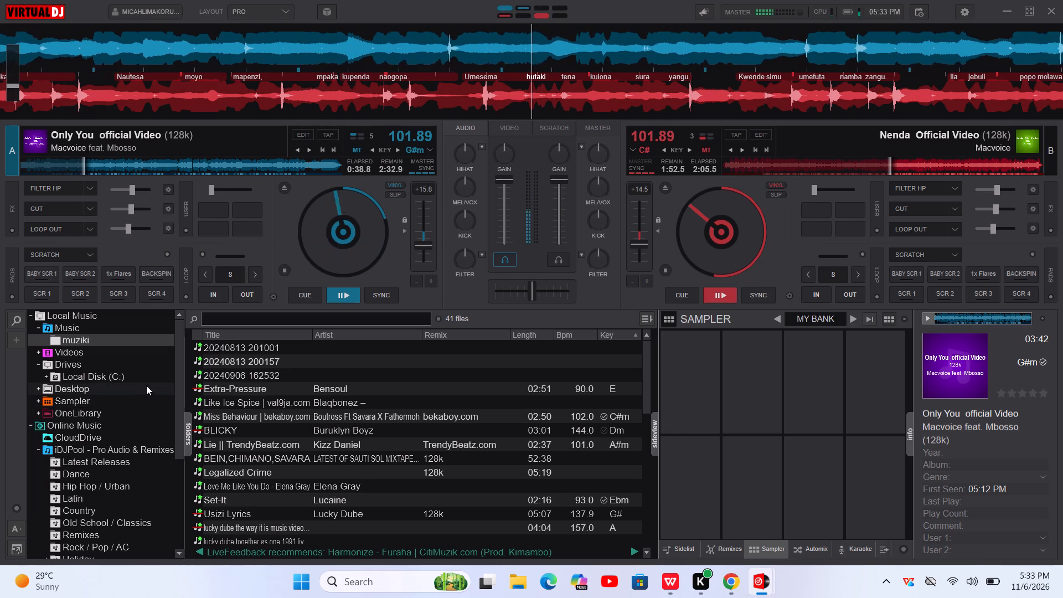
{"action": "double_click", "coordinate": [146, 379]}
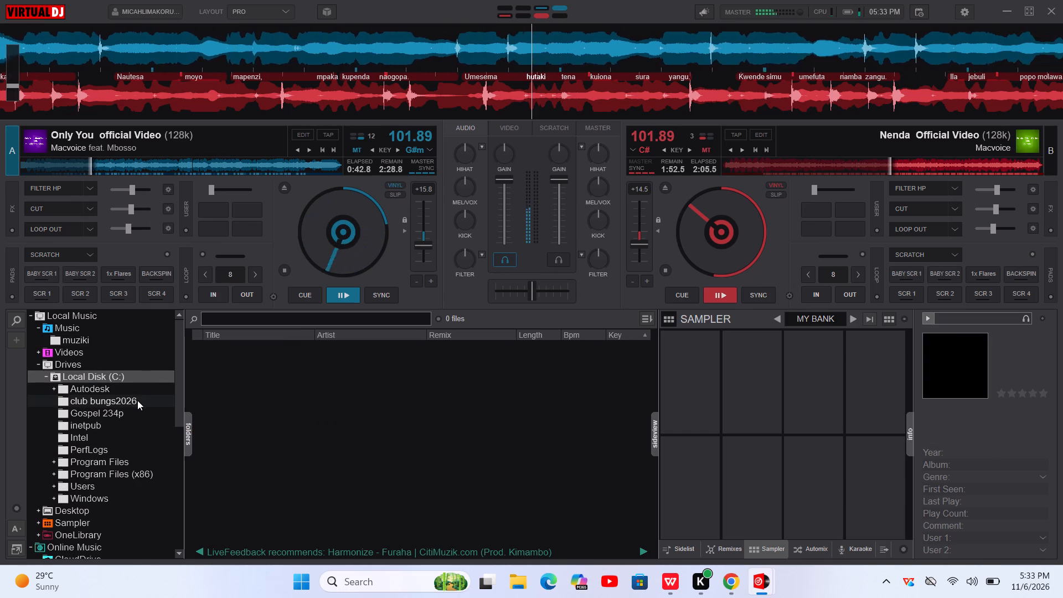
{"action": "left_click", "coordinate": [137, 400]}
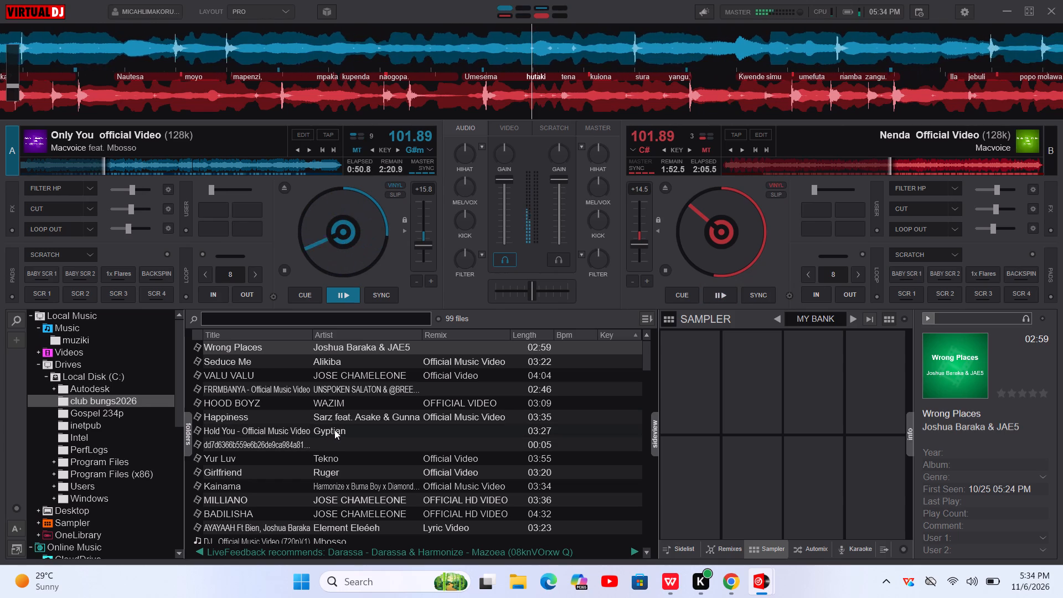
Load Seduce Me by Alikiba onto deck B and bring it in with the SCR 4 scratch.
{"action": "triple_click", "coordinate": [368, 363]}
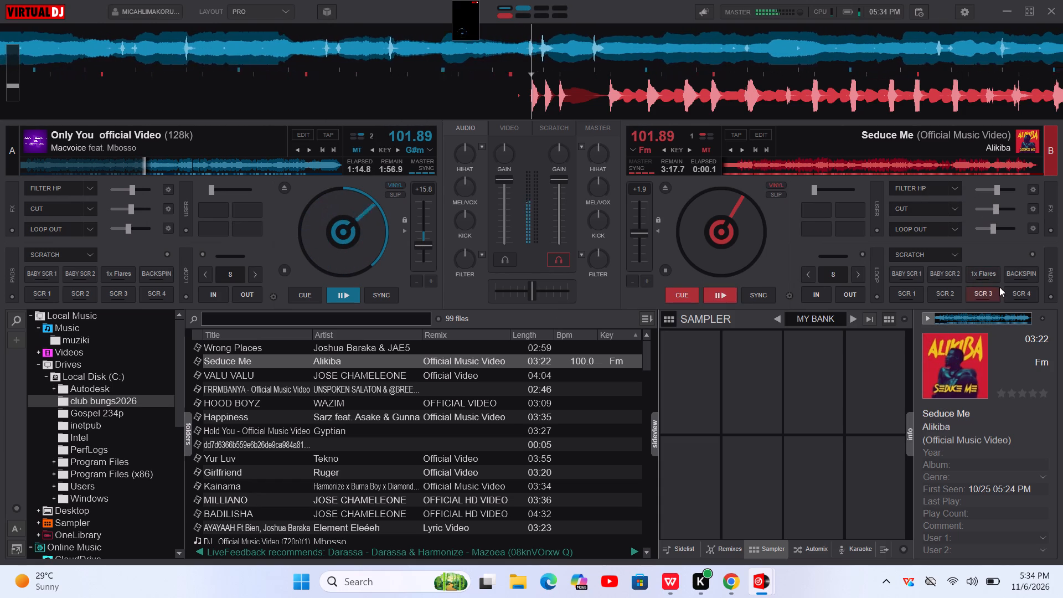
{"action": "left_click", "coordinate": [1017, 293]}
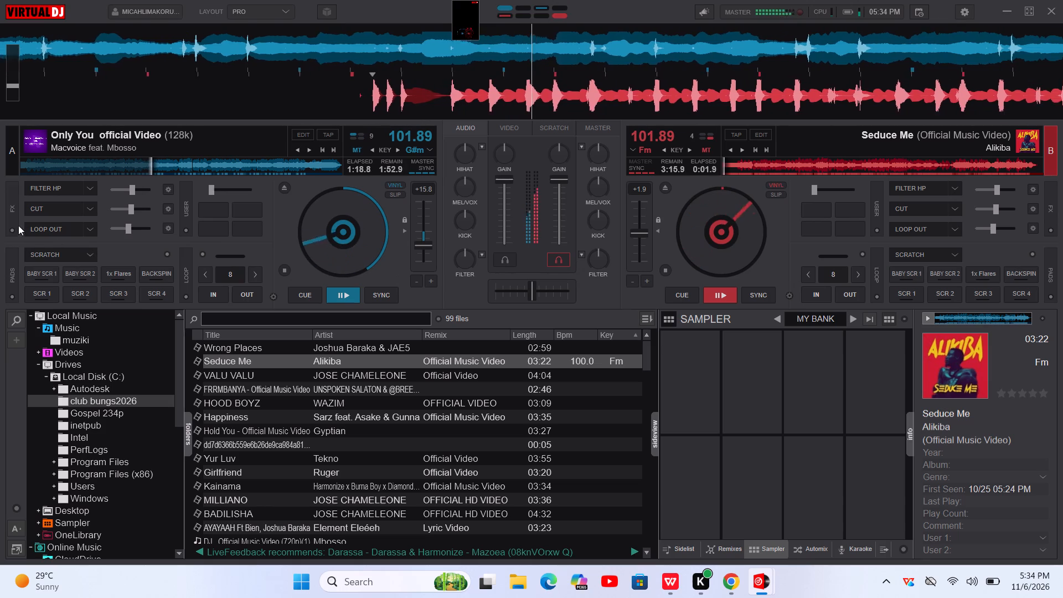
Take Only You official Video out on deck A with the Loop Out effect.
{"action": "left_click", "coordinate": [65, 228]}
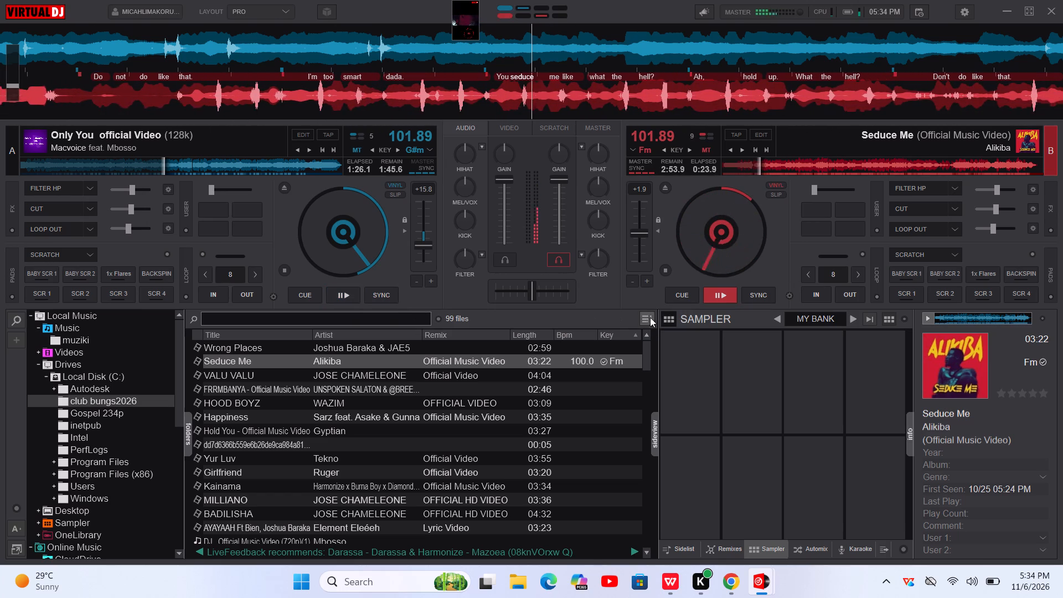
Apply the Cut effect briefly to Seduce Me on deck B and switch it back off.
{"action": "left_click", "coordinate": [920, 211]}
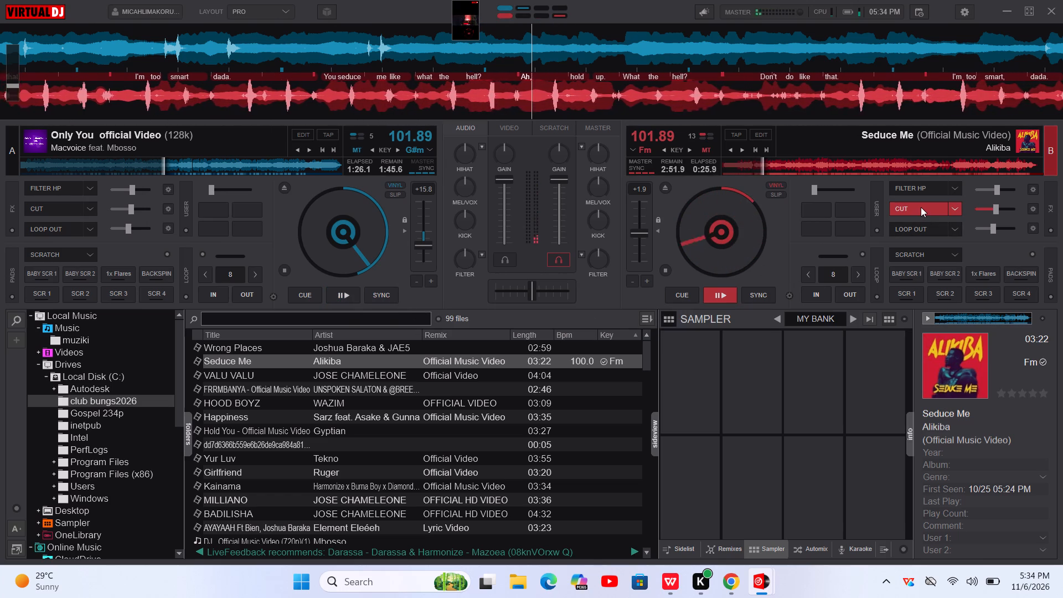
{"action": "left_click", "coordinate": [920, 207]}
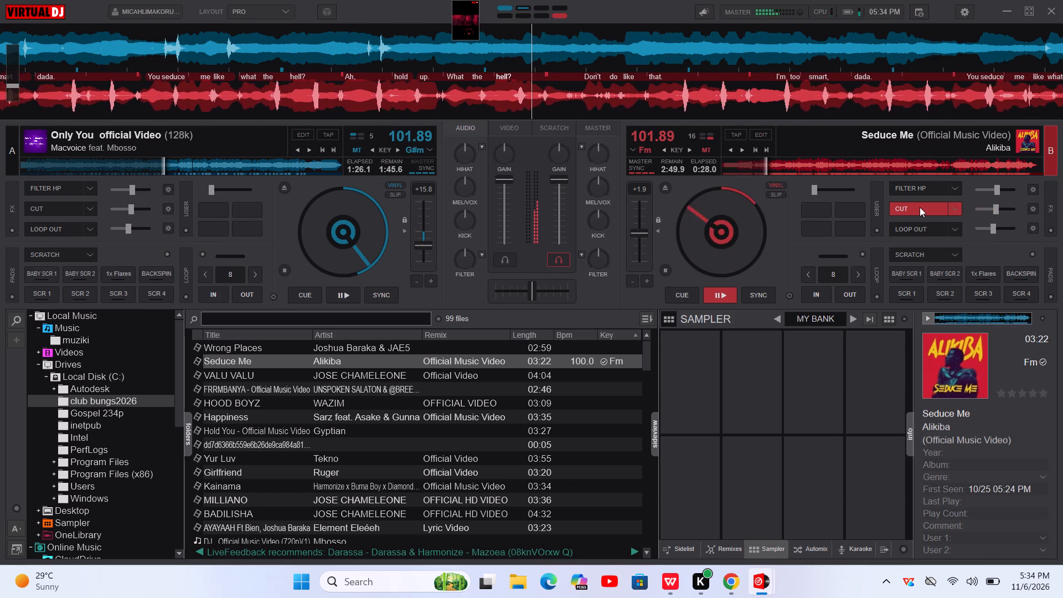
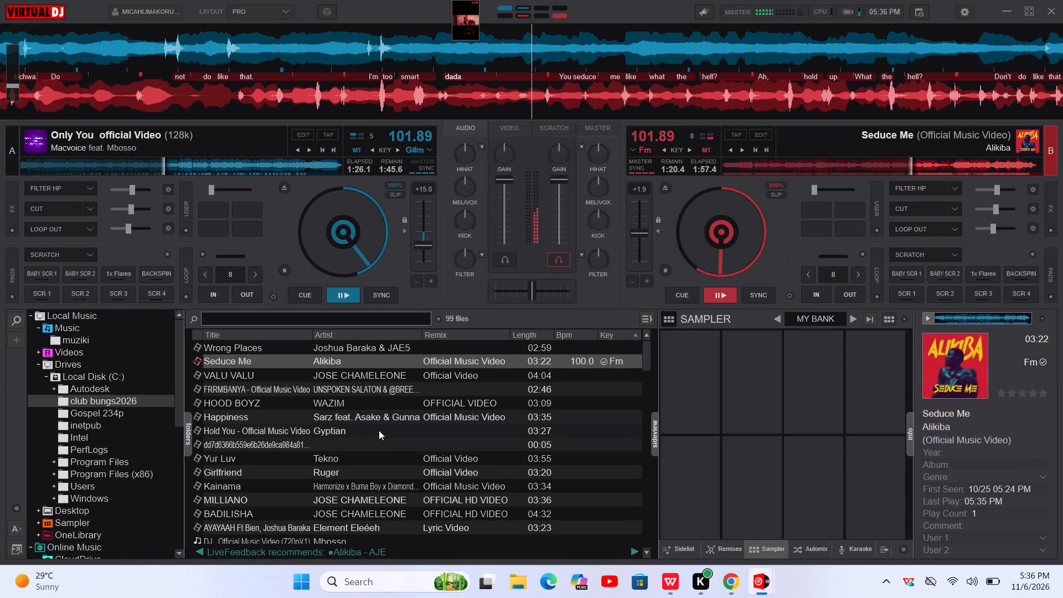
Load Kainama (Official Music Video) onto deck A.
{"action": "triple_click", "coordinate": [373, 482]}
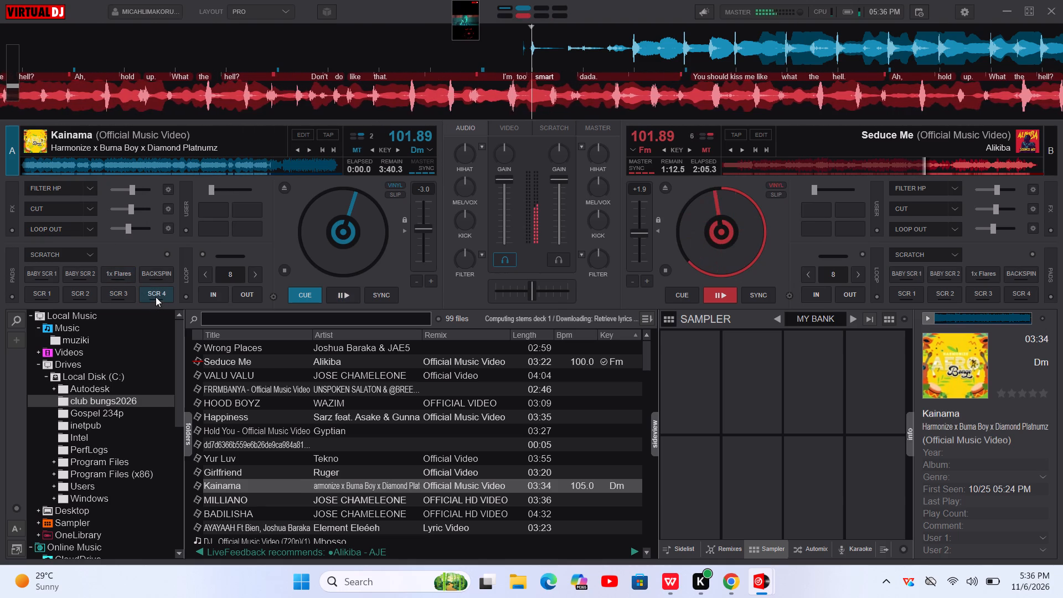
Load AYAYAAH (Lyric Video) by Element Eleéeh onto deck A and bring it in with the SCR 4 scratch.
{"action": "triple_click", "coordinate": [318, 527]}
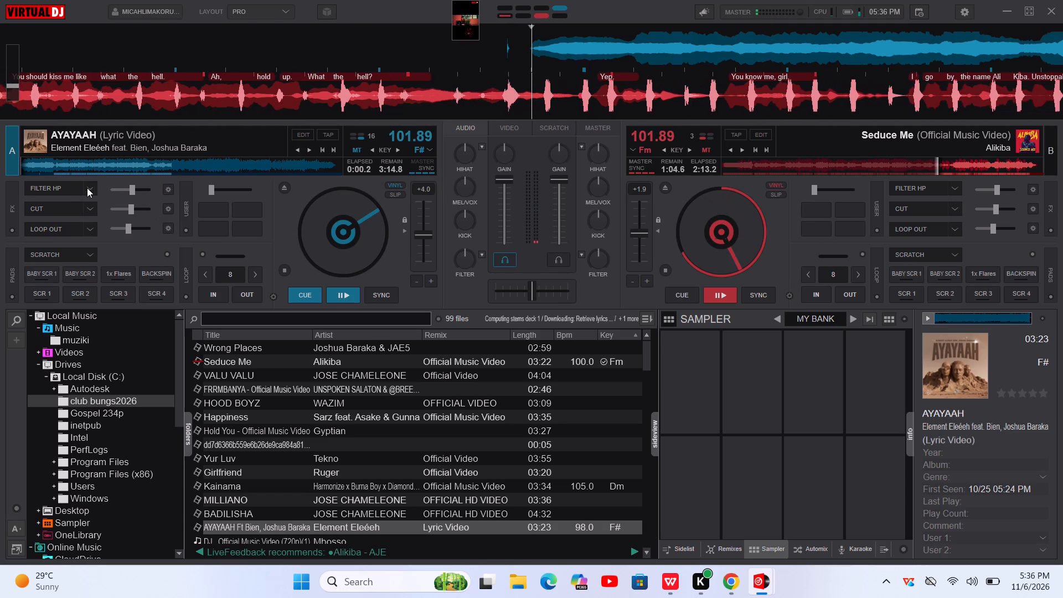
{"action": "left_click", "coordinate": [165, 289]}
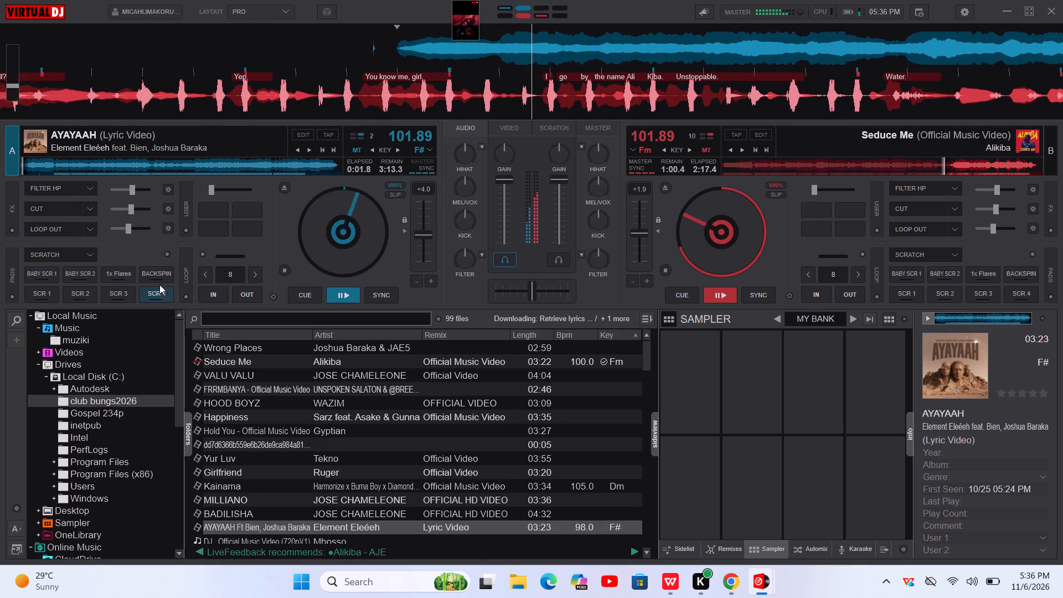
Apply the Filter HP effect briefly to Seduce Me on deck B and switch it back off.
{"action": "left_click", "coordinate": [915, 188]}
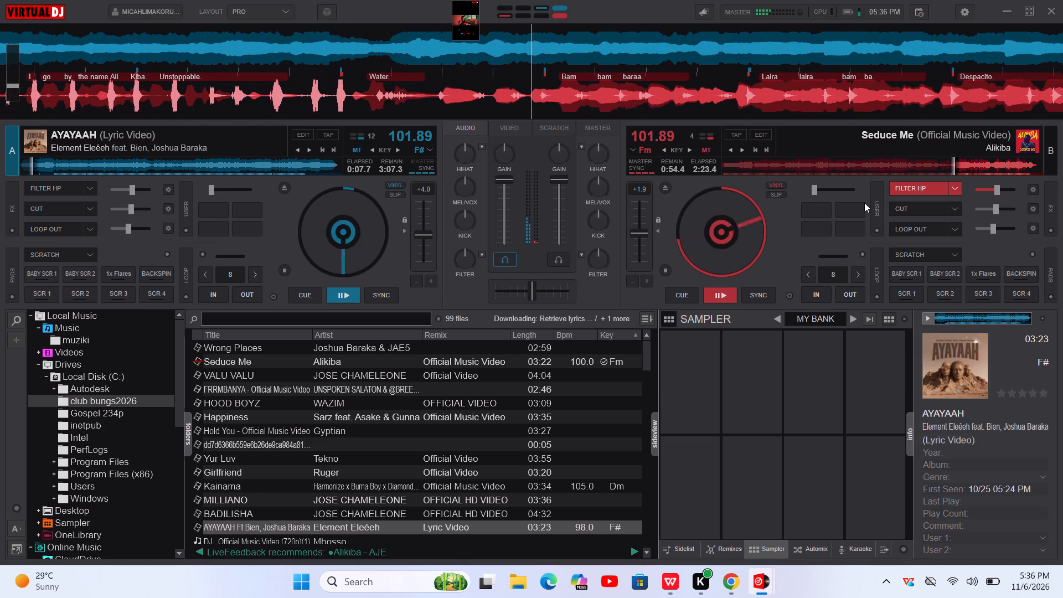
{"action": "left_click", "coordinate": [902, 183]}
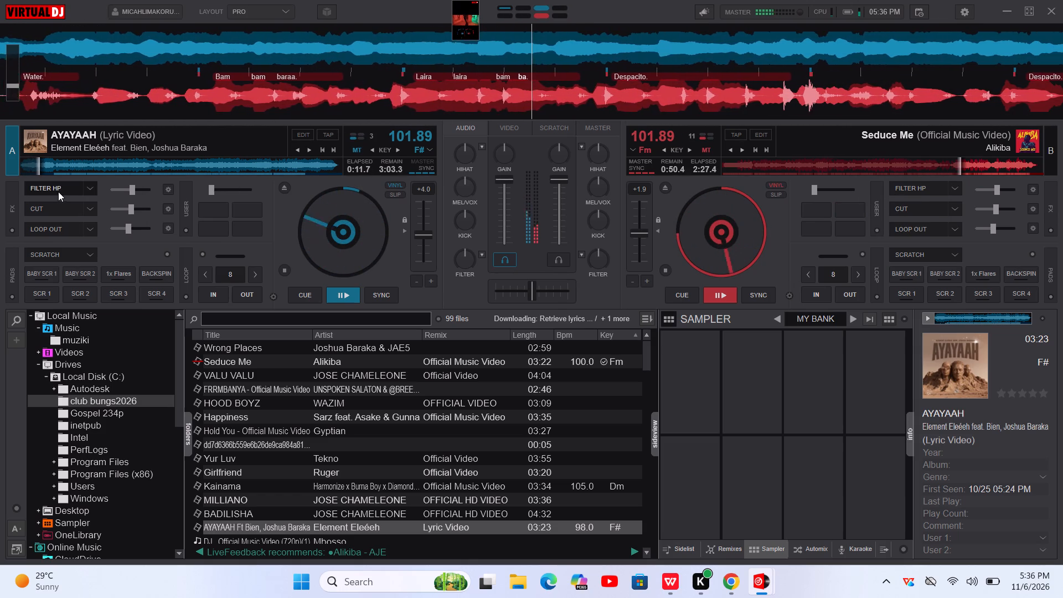
Take Seduce Me out on deck B with the Loop Out effect while briefly applying Filter HP to AYAYAAH on deck A.
{"action": "left_click", "coordinate": [58, 192]}
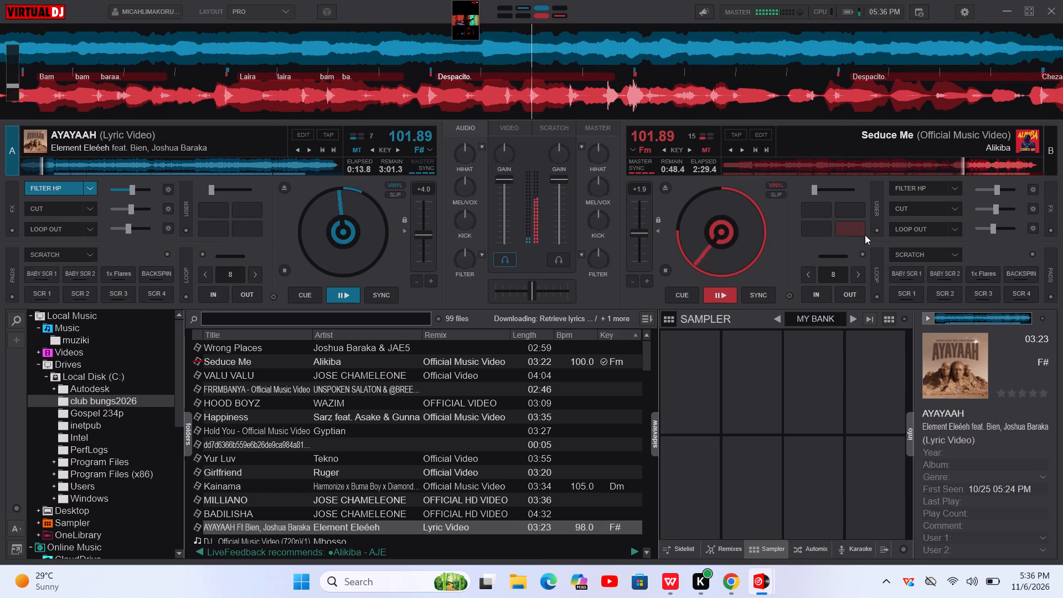
{"action": "left_click", "coordinate": [900, 228]}
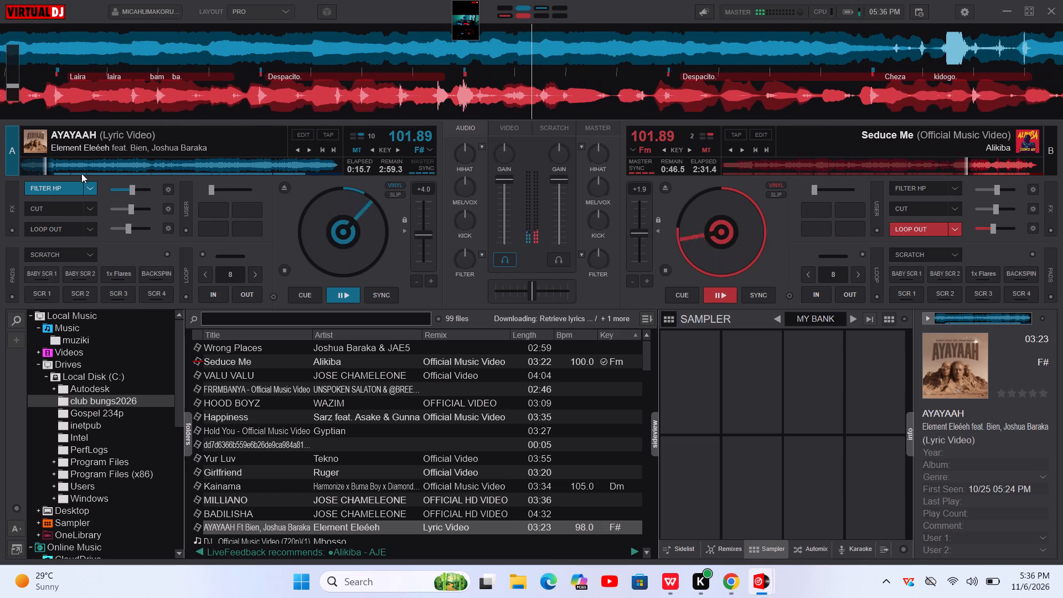
{"action": "left_click", "coordinate": [71, 186]}
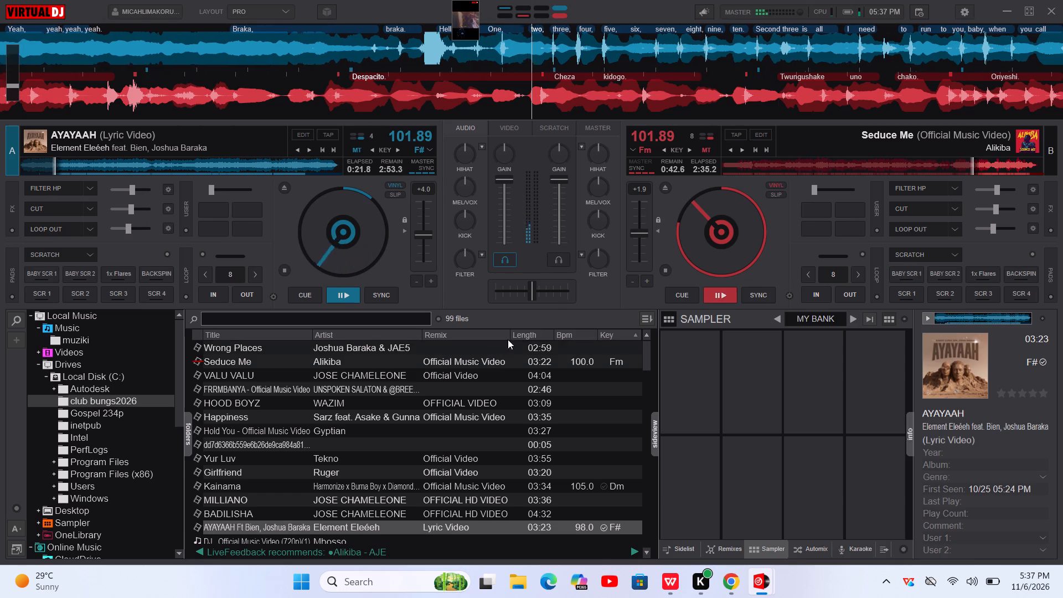
Apply the Cut effect briefly to AYAYAAH on deck A and switch it back off.
{"action": "left_click", "coordinate": [38, 209]}
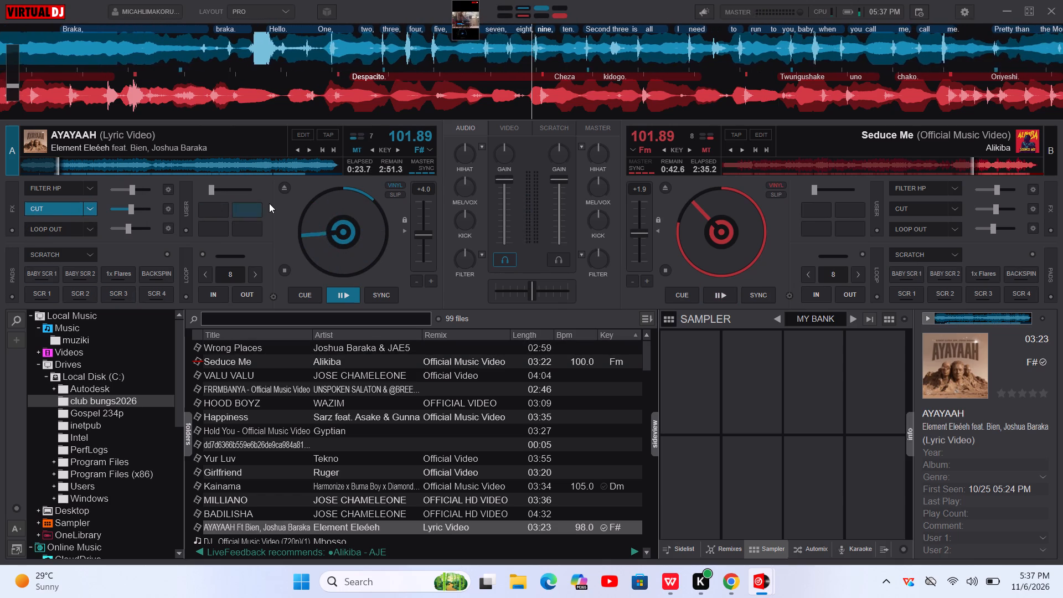
{"action": "left_click", "coordinate": [66, 211]}
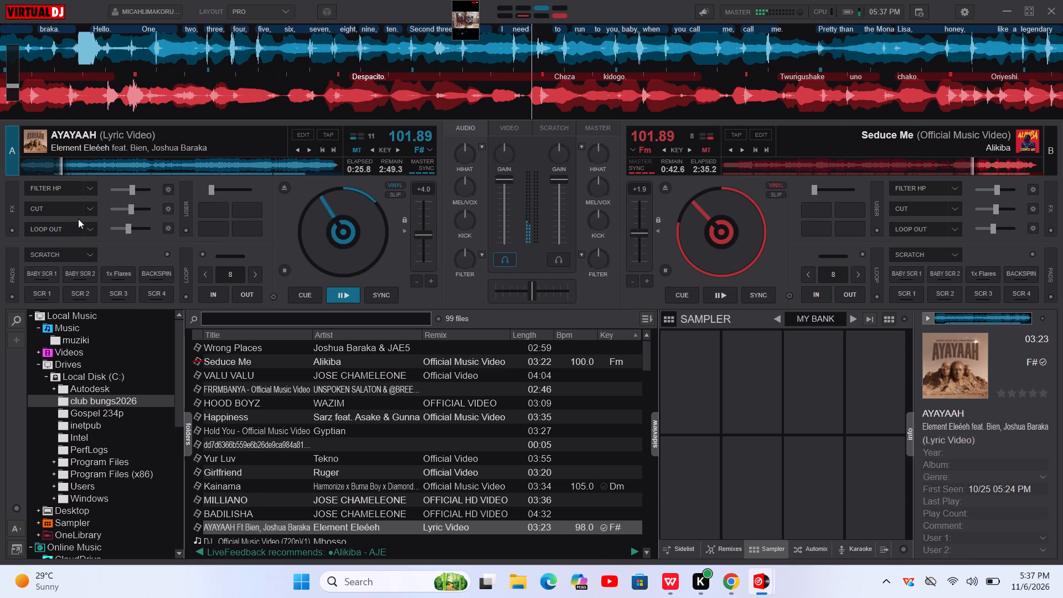
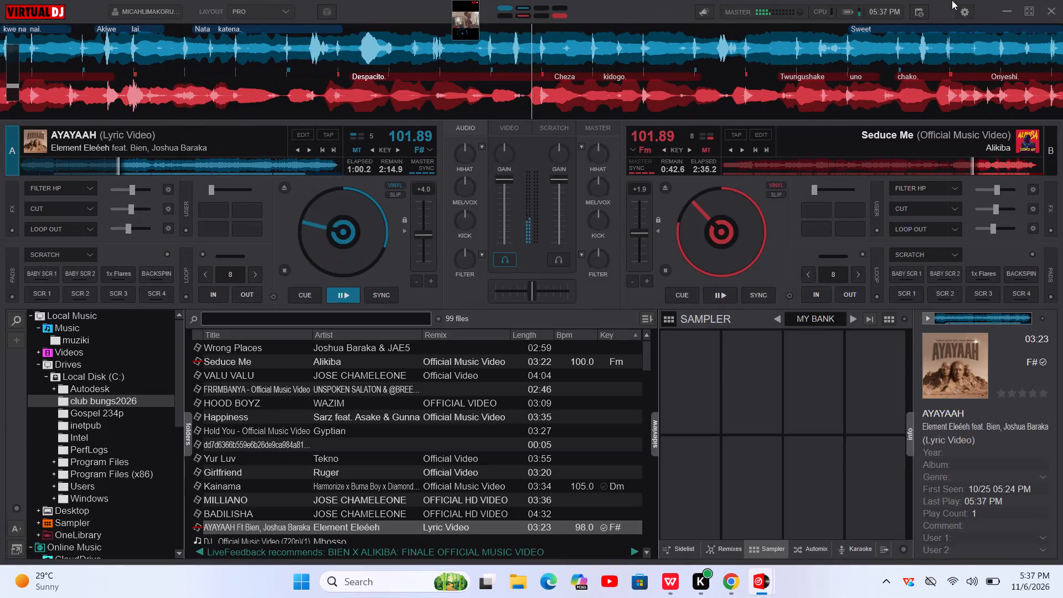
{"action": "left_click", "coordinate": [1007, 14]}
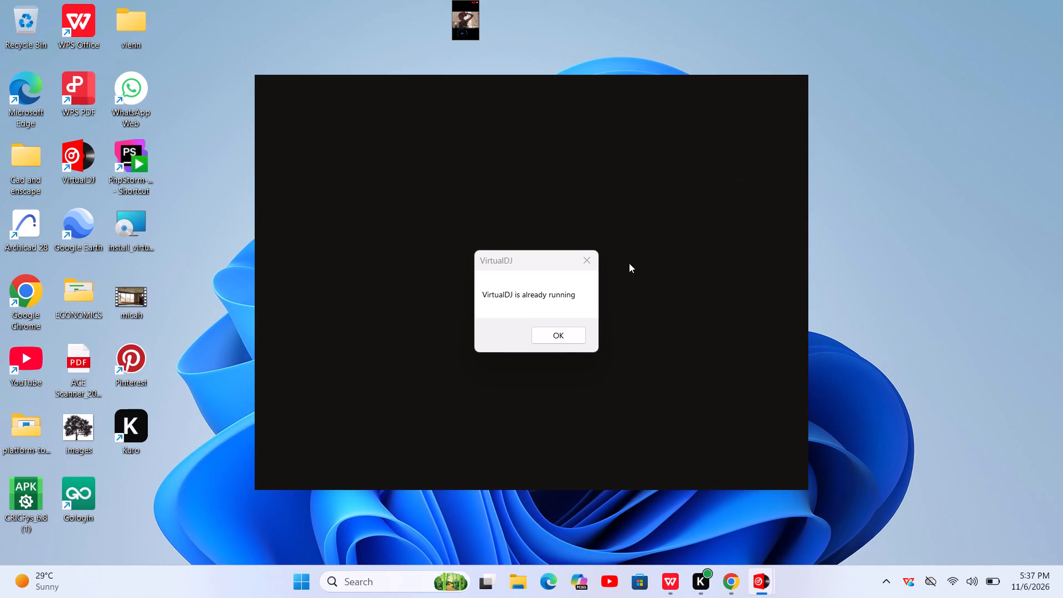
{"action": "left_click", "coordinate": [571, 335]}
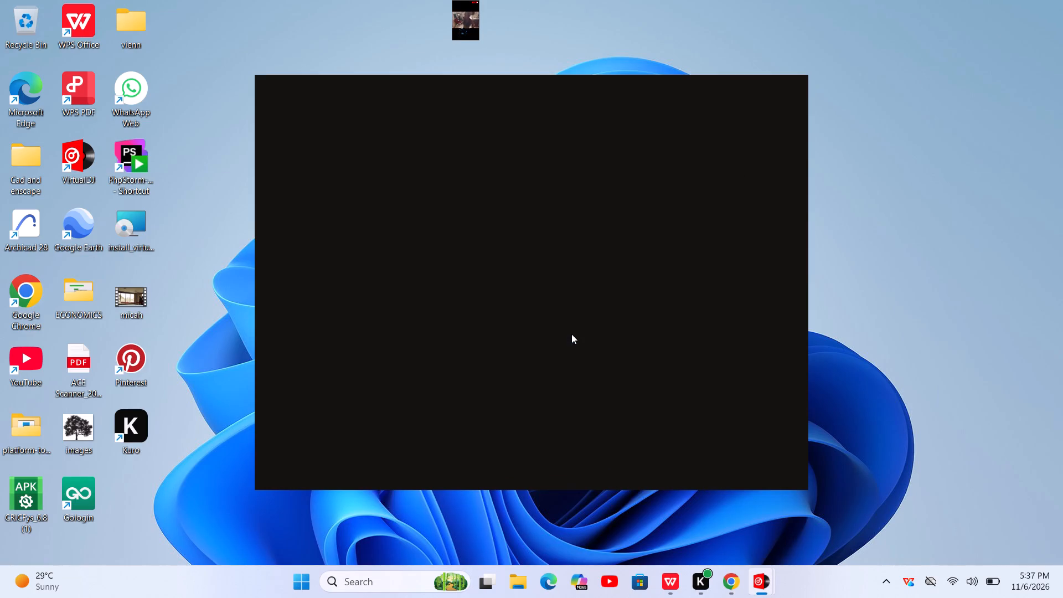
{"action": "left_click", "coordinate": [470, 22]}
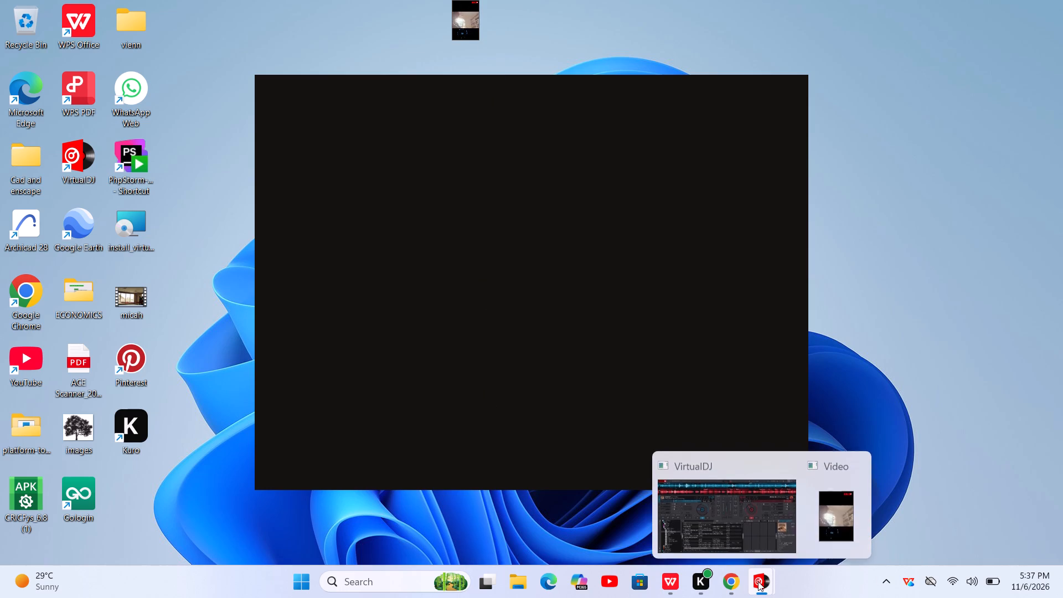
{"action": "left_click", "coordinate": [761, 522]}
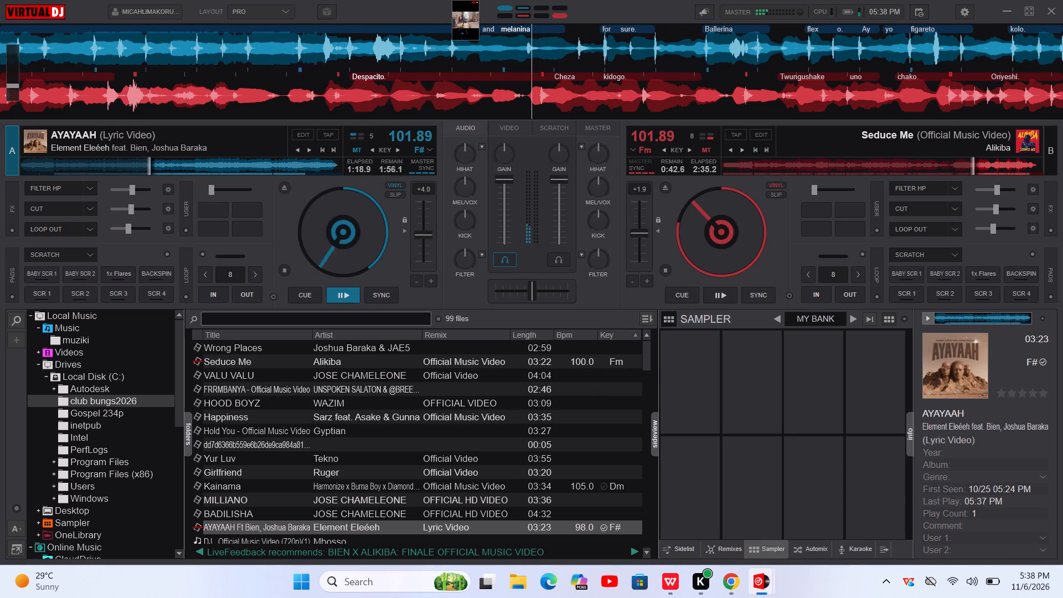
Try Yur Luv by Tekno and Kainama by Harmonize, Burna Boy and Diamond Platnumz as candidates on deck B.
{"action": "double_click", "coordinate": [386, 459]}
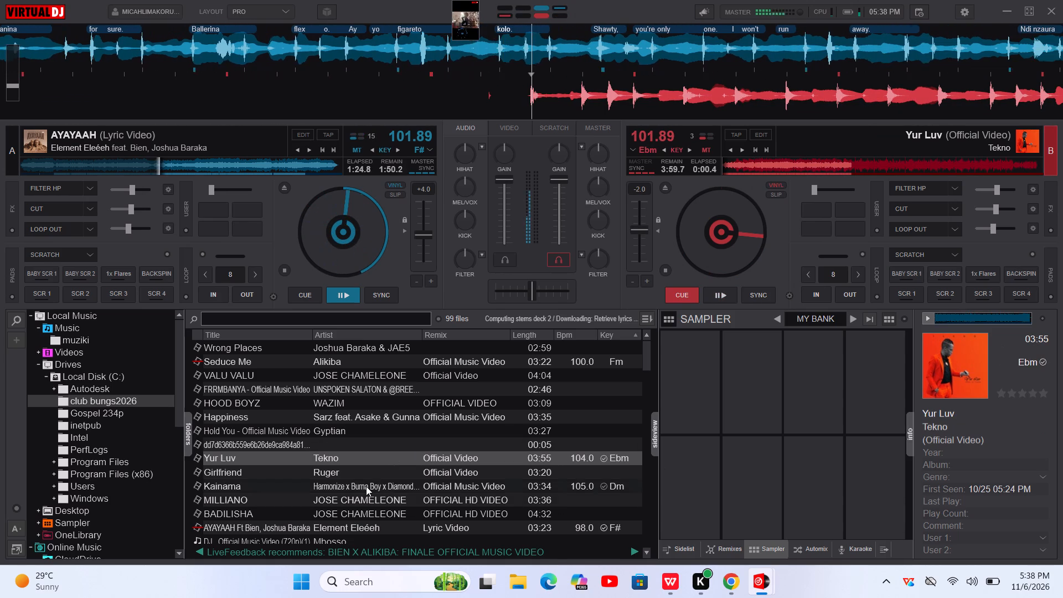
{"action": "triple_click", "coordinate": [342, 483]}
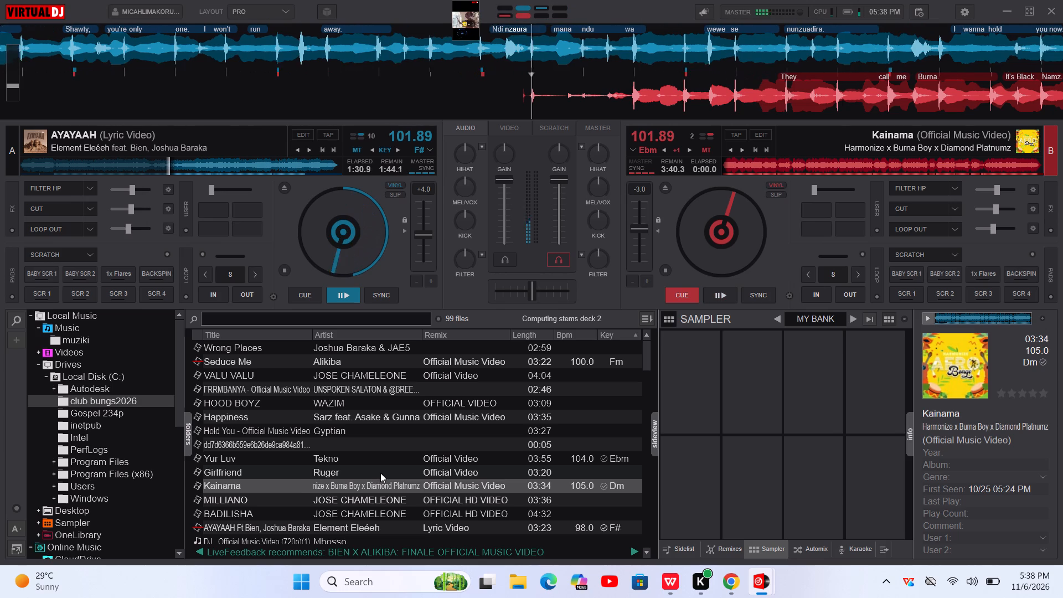
Load Hold You by Gyptian onto deck B and bring it in with the SCR 4 scratch.
{"action": "double_click", "coordinate": [334, 430]}
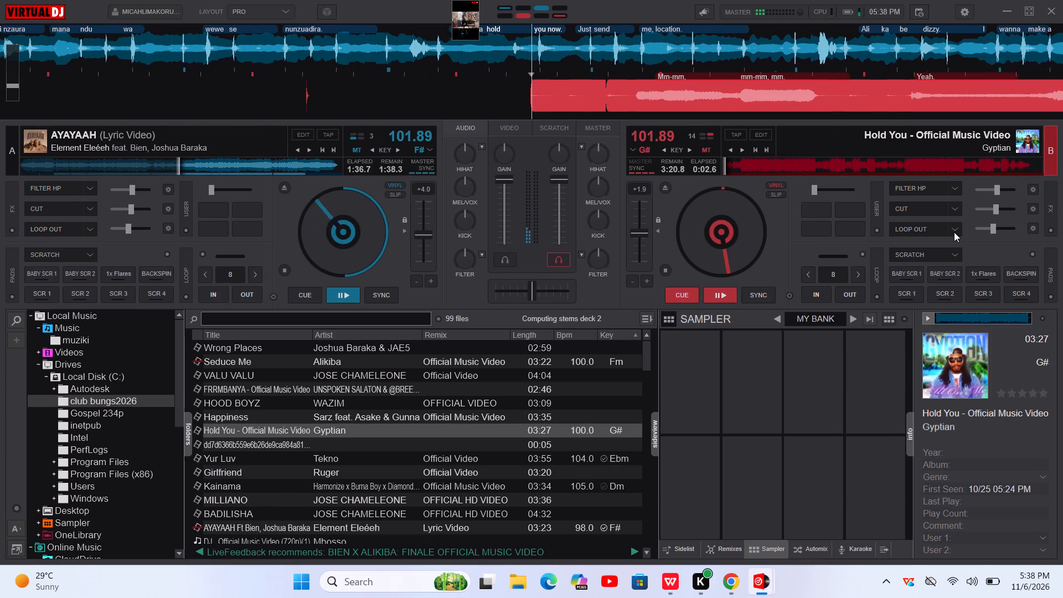
{"action": "left_click", "coordinate": [1029, 291]}
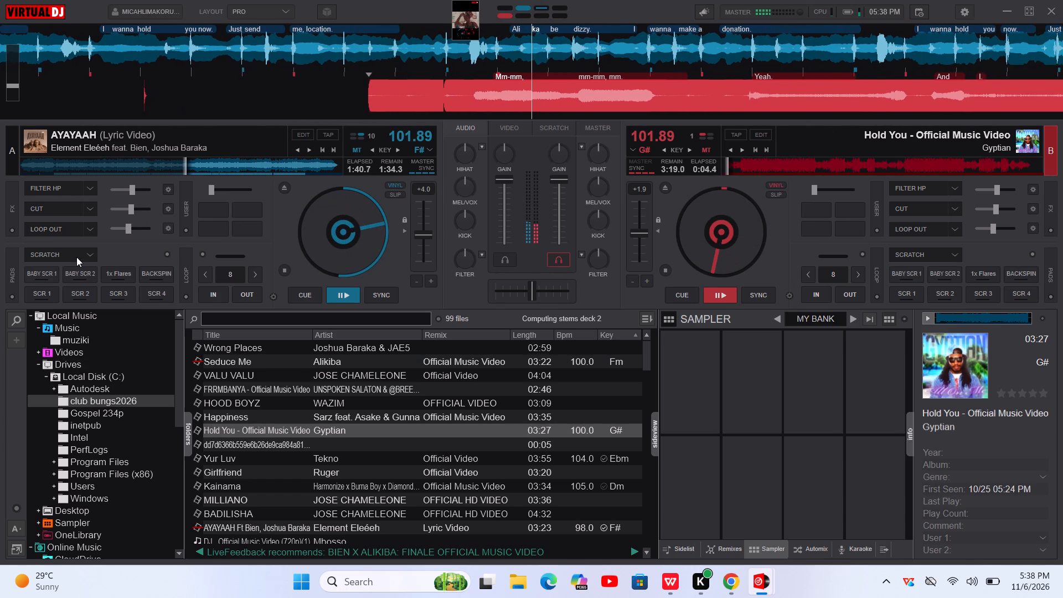
Take AYAYAAH out on deck A with the Filter HP and Loop Out effects.
{"action": "left_click", "coordinate": [48, 186]}
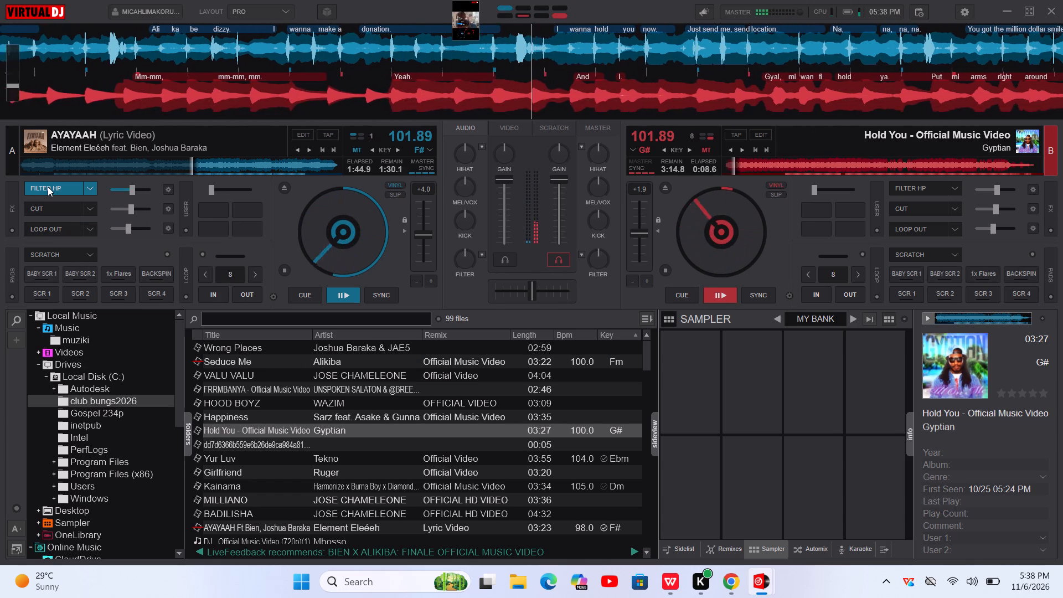
{"action": "left_click", "coordinate": [74, 227]}
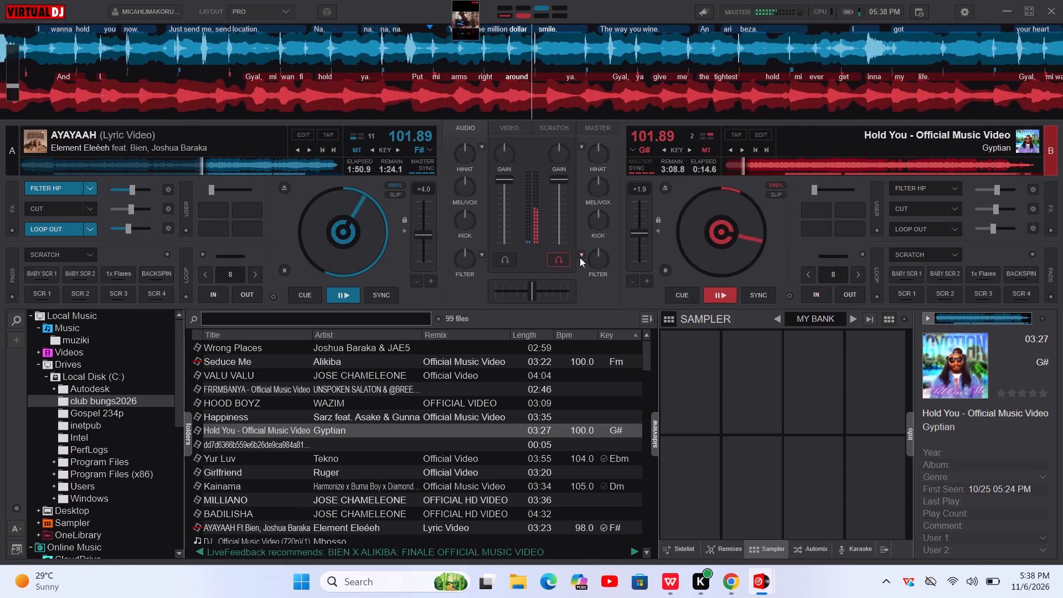
Look through the tracks in the club bungs2026 folder for the next song to mix.
{"action": "scroll", "coordinate": [485, 399], "scroll_direction": "down", "scroll_amount": 2}
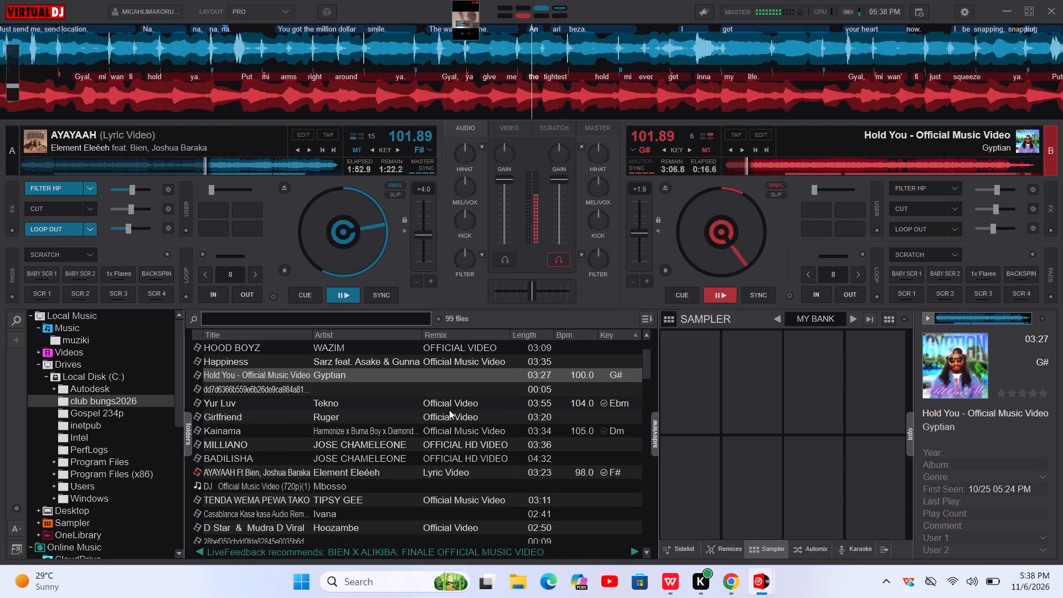
{"action": "scroll", "coordinate": [448, 410], "scroll_direction": "down", "scroll_amount": 2}
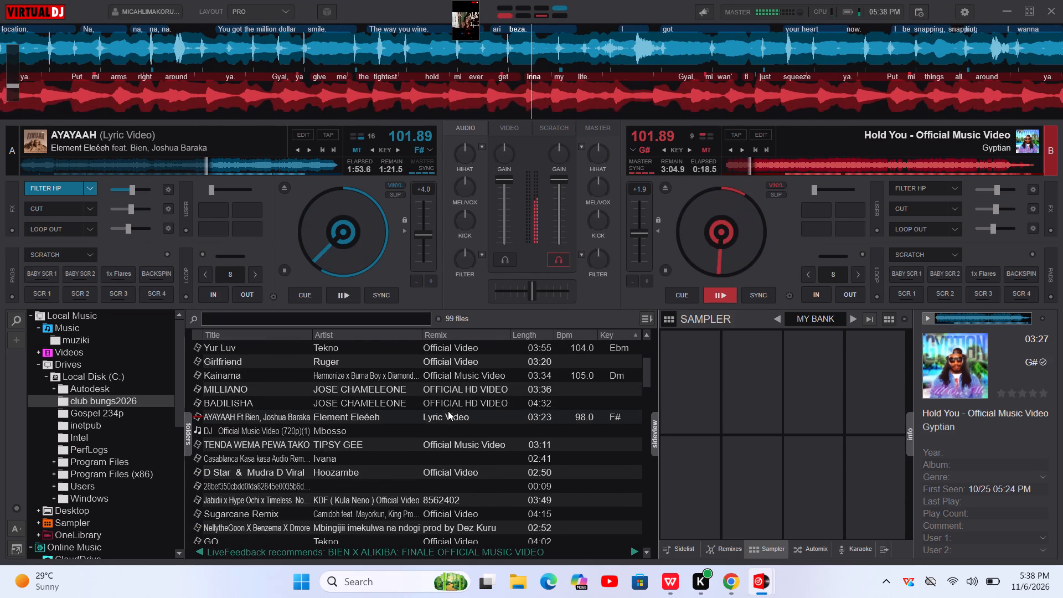
{"action": "scroll", "coordinate": [448, 411], "scroll_direction": "down", "scroll_amount": 2}
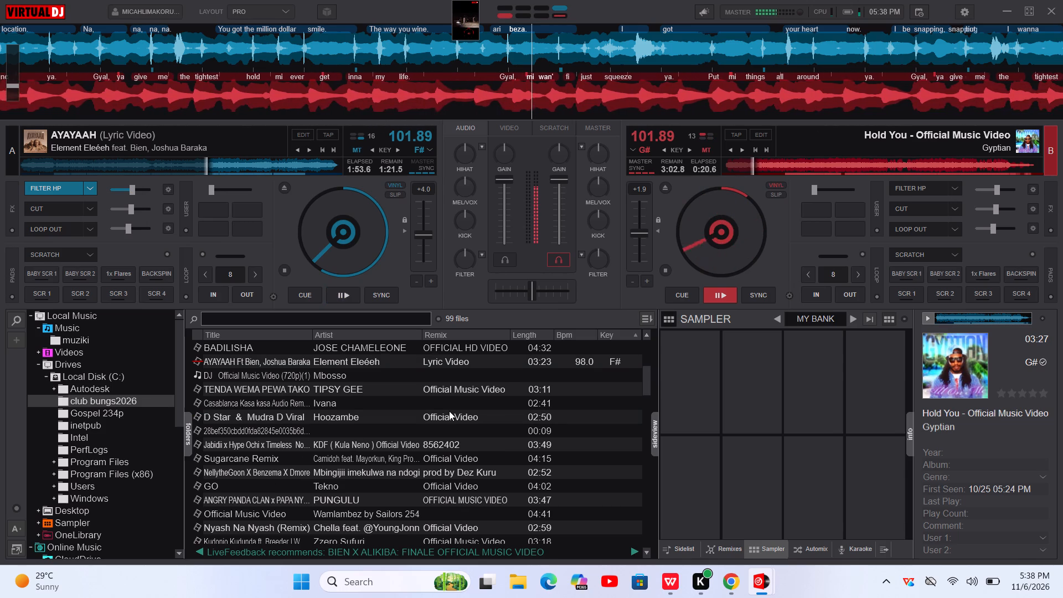
{"action": "scroll", "coordinate": [450, 411], "scroll_direction": "down", "scroll_amount": 2}
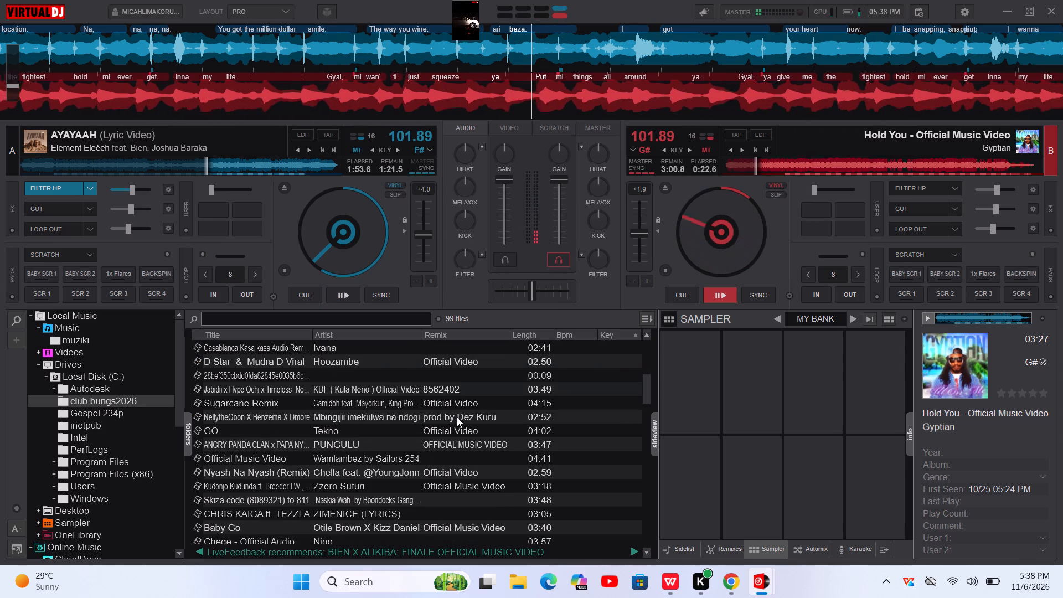
{"action": "scroll", "coordinate": [460, 416], "scroll_direction": "down", "scroll_amount": 1}
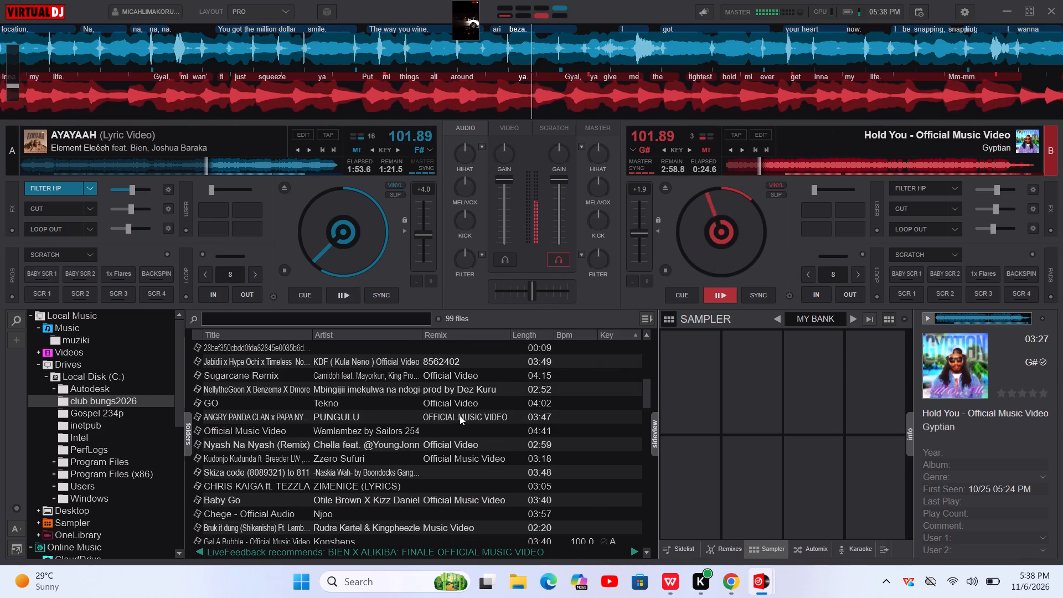
{"action": "scroll", "coordinate": [460, 416], "scroll_direction": "down", "scroll_amount": 3}
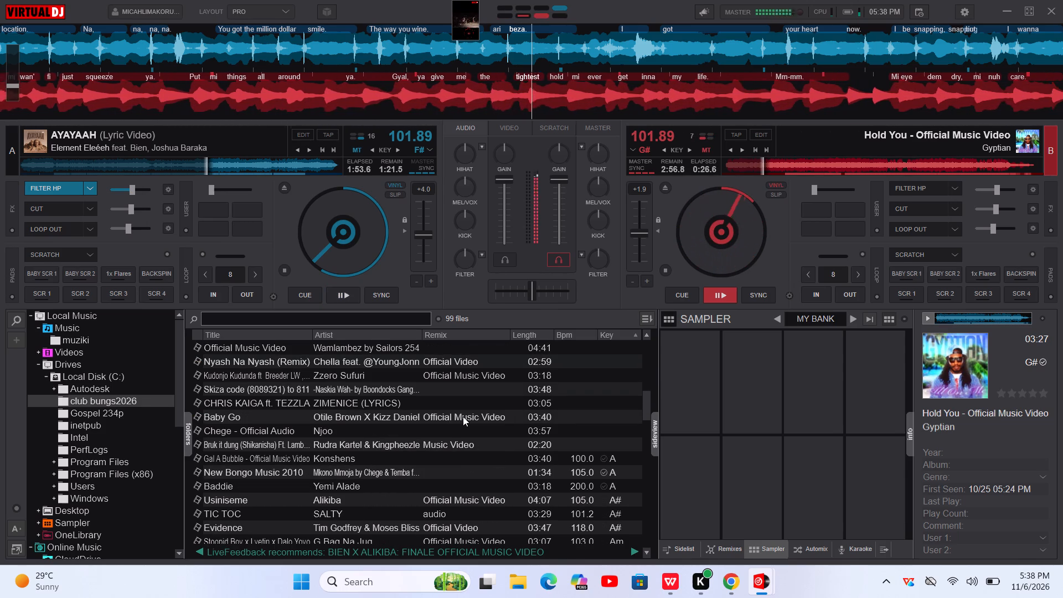
{"action": "scroll", "coordinate": [465, 415], "scroll_direction": "down", "scroll_amount": 2}
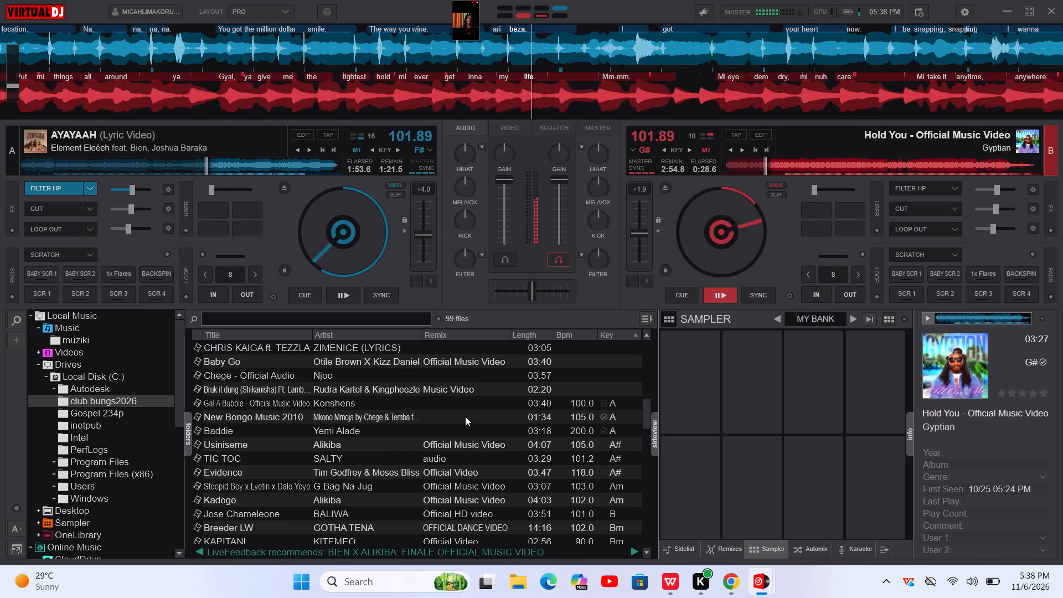
{"action": "scroll", "coordinate": [466, 416], "scroll_direction": "up", "scroll_amount": 8}
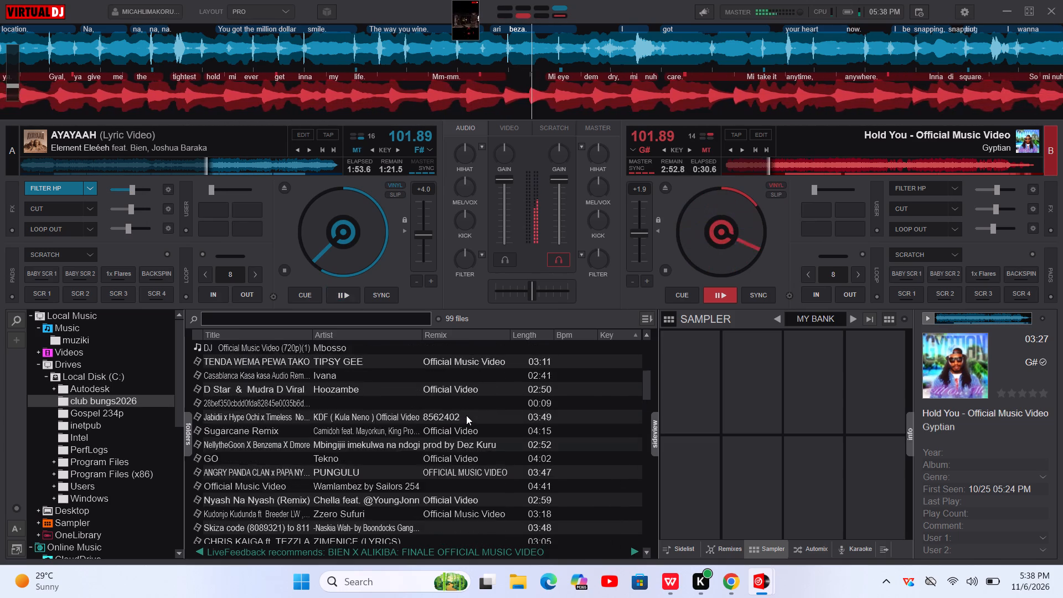
{"action": "scroll", "coordinate": [466, 415], "scroll_direction": "up", "scroll_amount": 4}
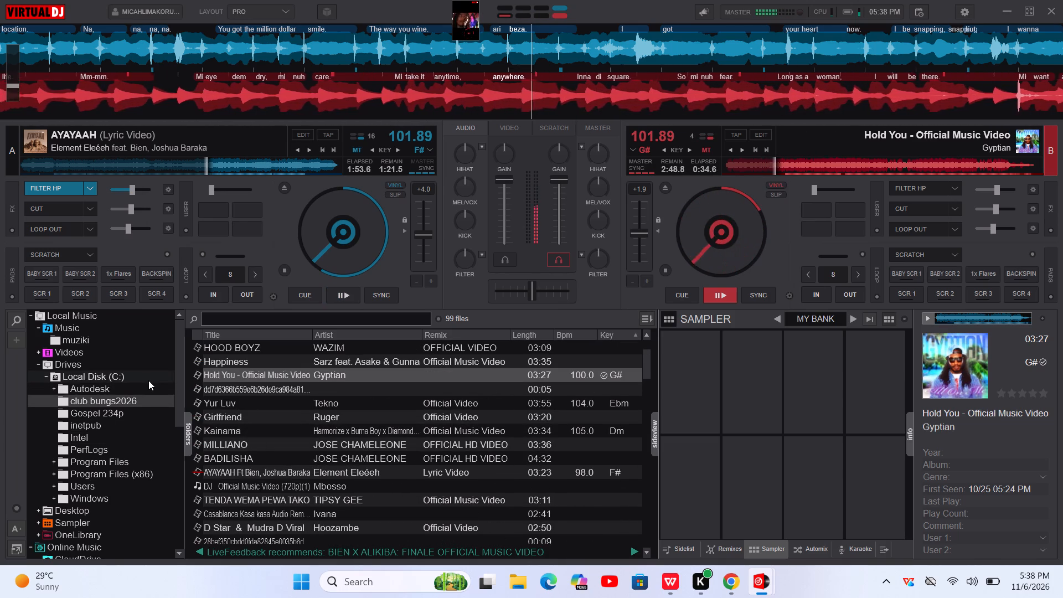
Look through the Music, Videos and Local Disk (C:) folders for other tracks to play.
{"action": "left_click", "coordinate": [96, 325]}
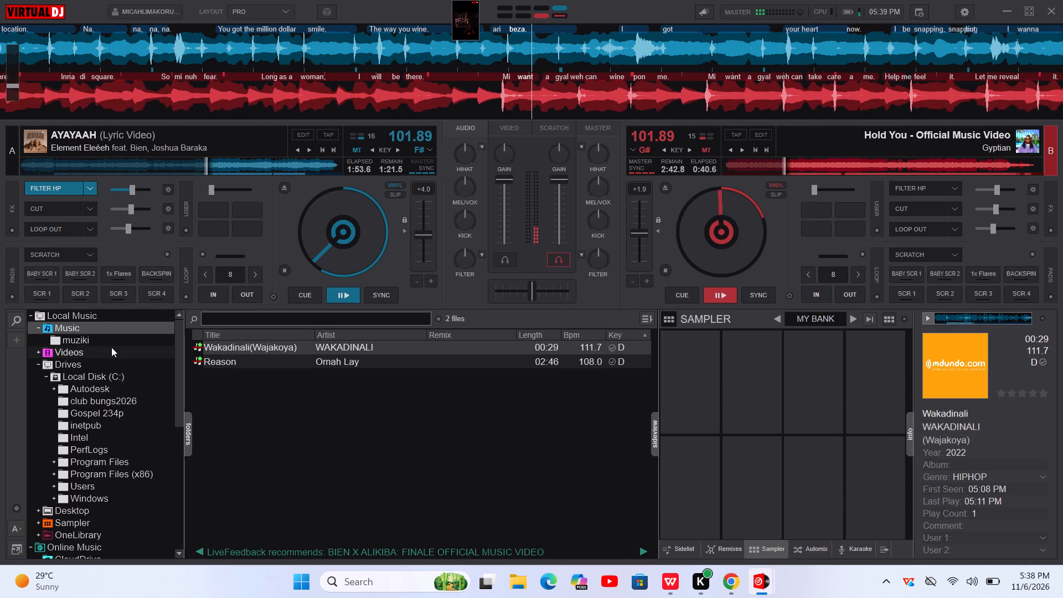
{"action": "left_click", "coordinate": [112, 353]}
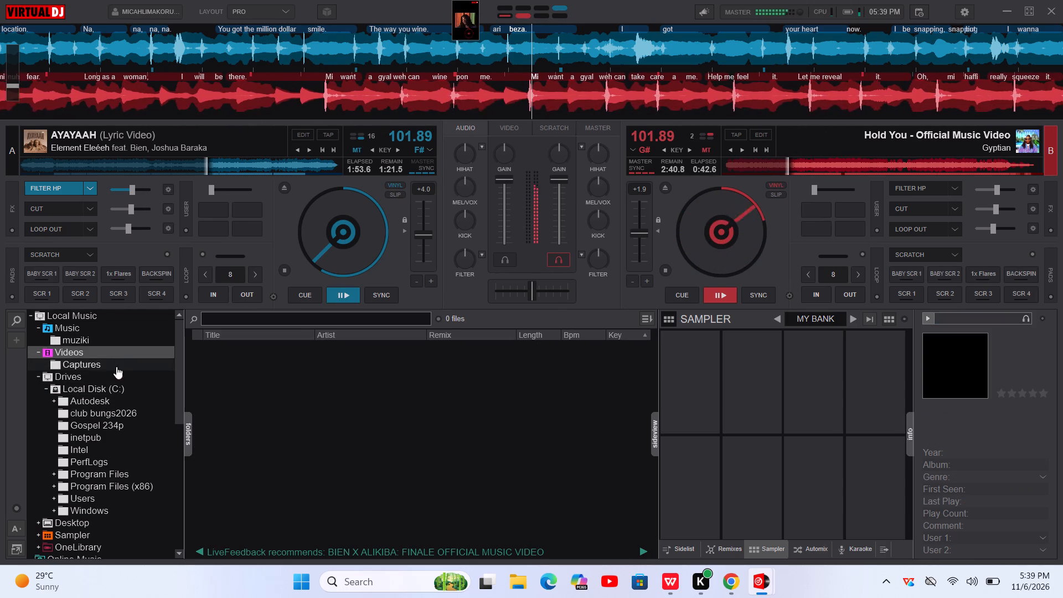
{"action": "left_click", "coordinate": [116, 367]}
{"action": "left_click", "coordinate": [122, 377]}
{"action": "left_click", "coordinate": [125, 389]}
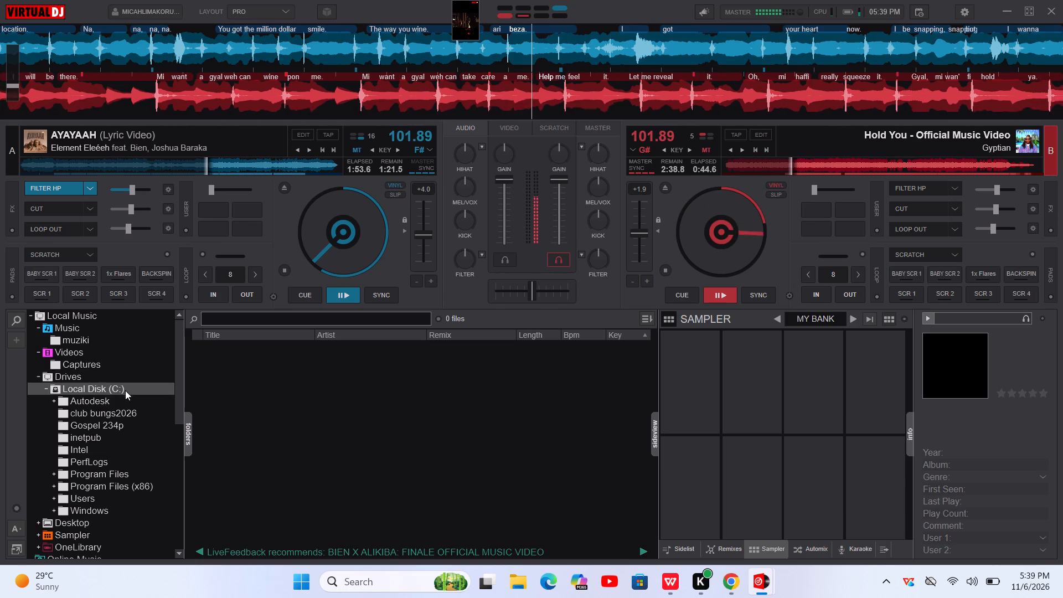
{"action": "left_click", "coordinate": [128, 401]}
{"action": "left_click", "coordinate": [131, 415]}
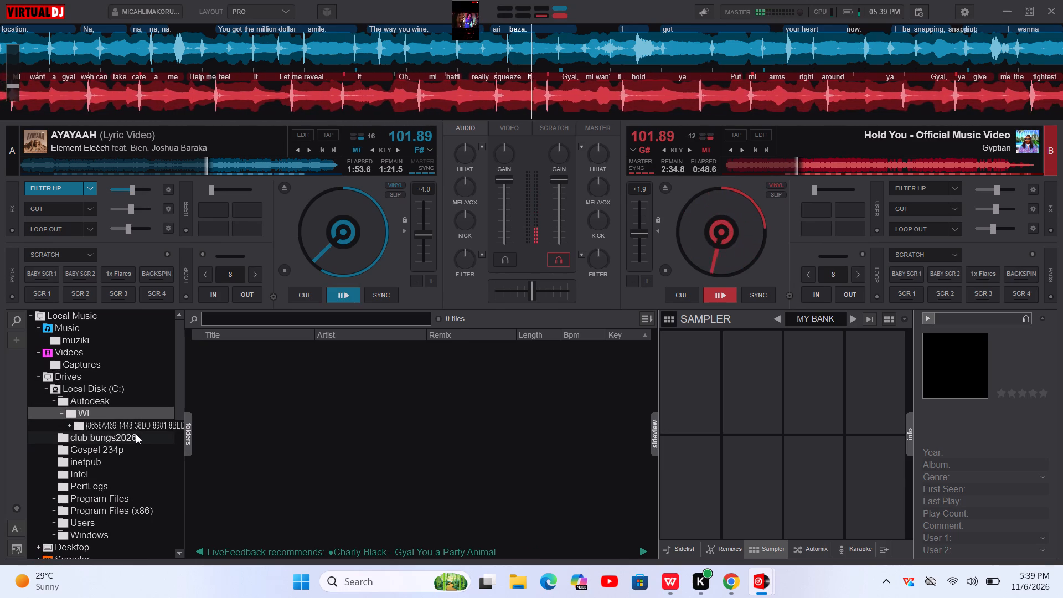
{"action": "left_click", "coordinate": [138, 447]}
{"action": "left_click", "coordinate": [136, 457]}
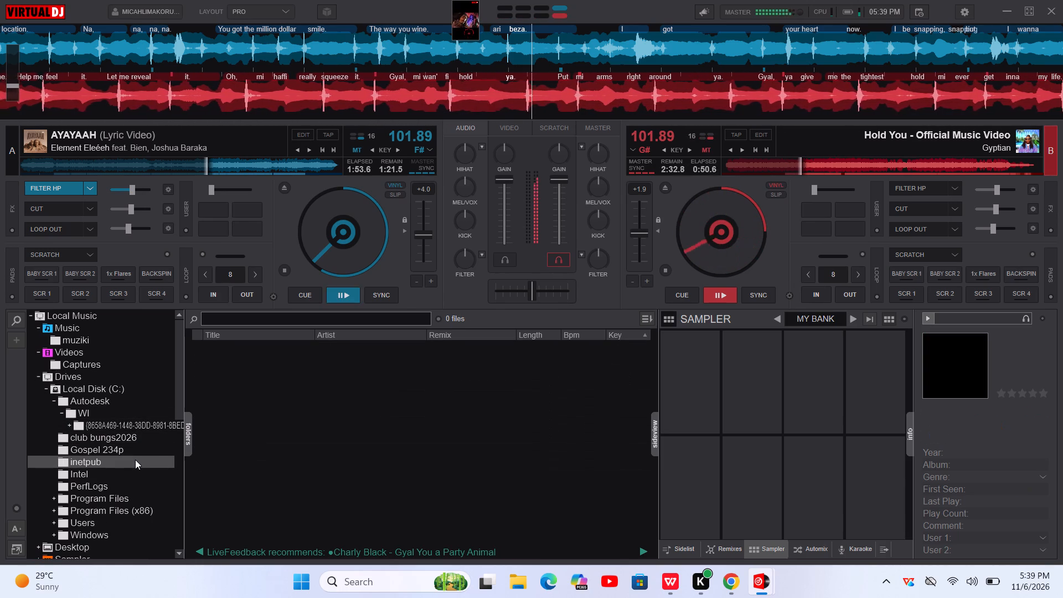
{"action": "left_click", "coordinate": [135, 468]}
{"action": "left_click", "coordinate": [133, 483]}
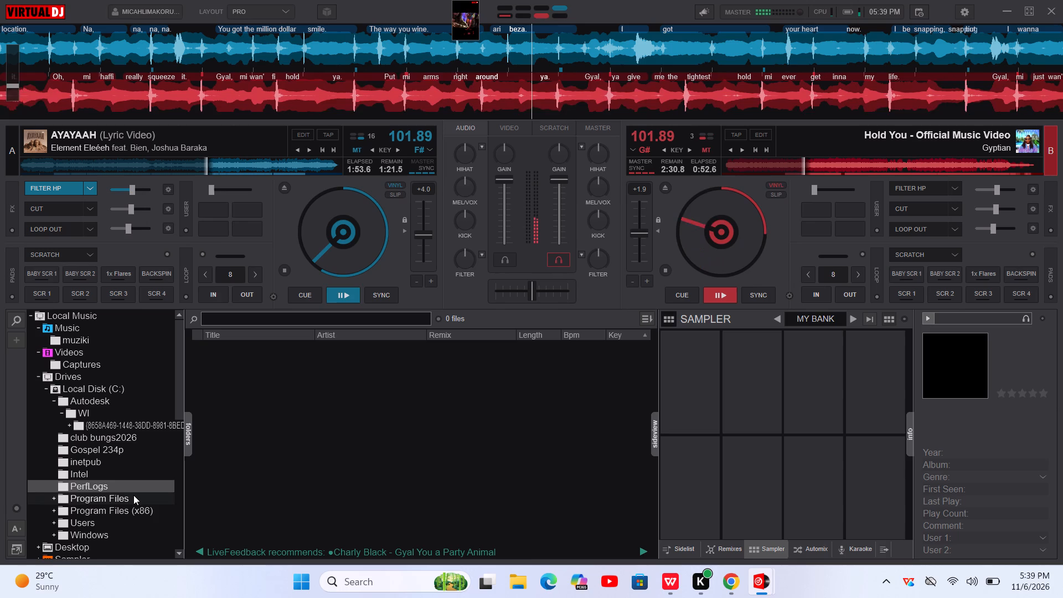
{"action": "left_click", "coordinate": [134, 499]}
{"action": "scroll", "coordinate": [136, 473], "scroll_direction": "down", "scroll_amount": 4}
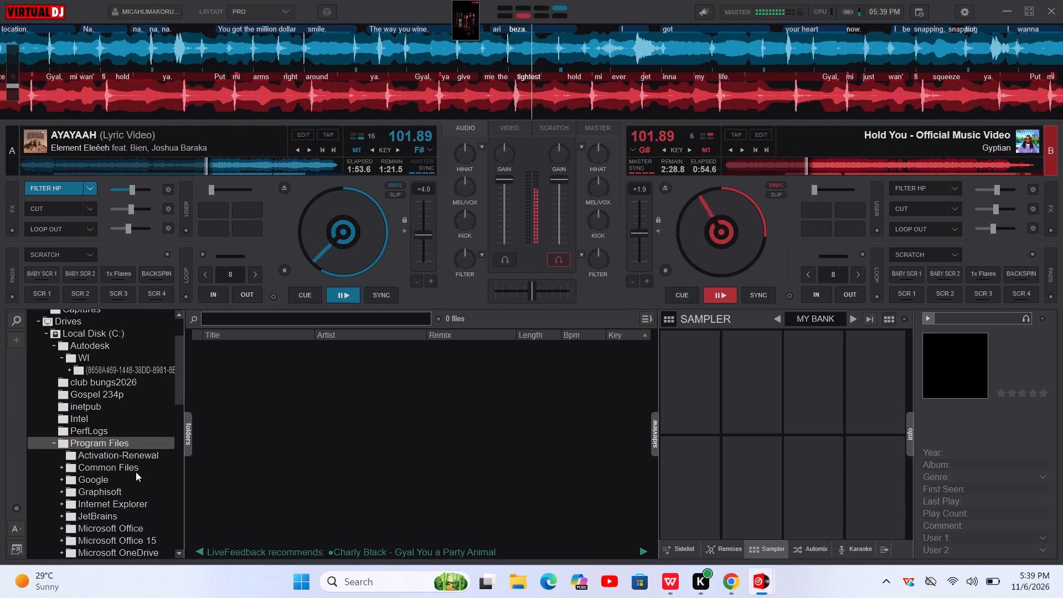
{"action": "scroll", "coordinate": [136, 472], "scroll_direction": "down", "scroll_amount": 4}
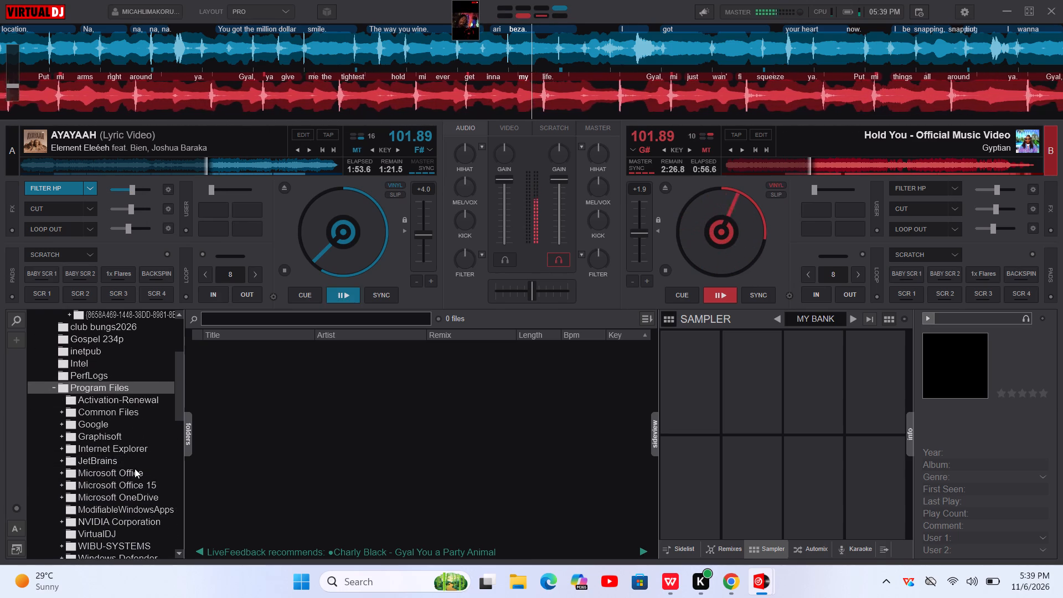
{"action": "scroll", "coordinate": [135, 468], "scroll_direction": "up", "scroll_amount": 12}
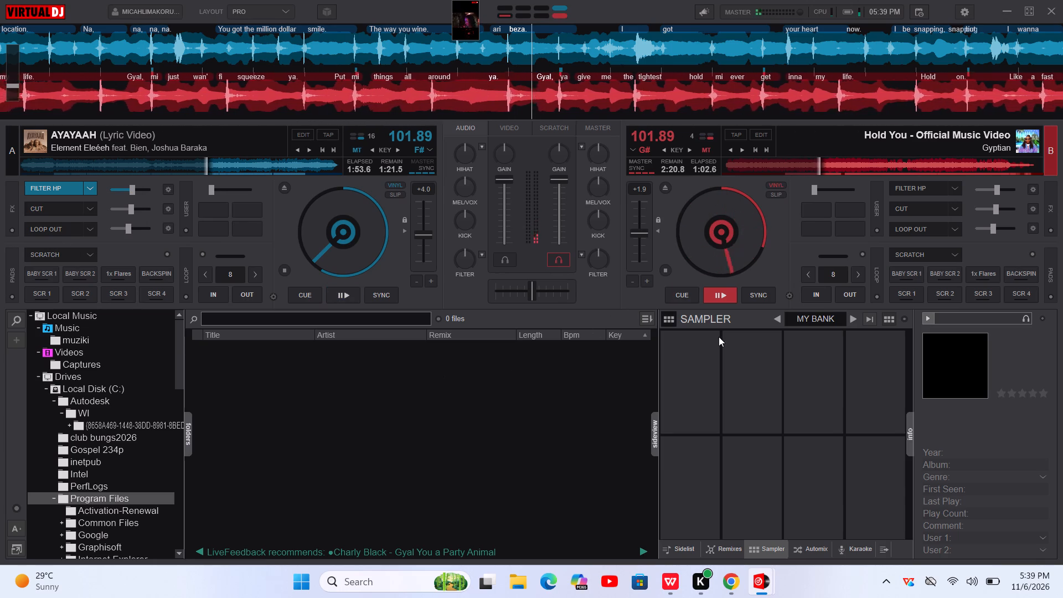
Apply the Cut effect briefly to Hold You on deck B and switch it back off.
{"action": "left_click", "coordinate": [941, 210]}
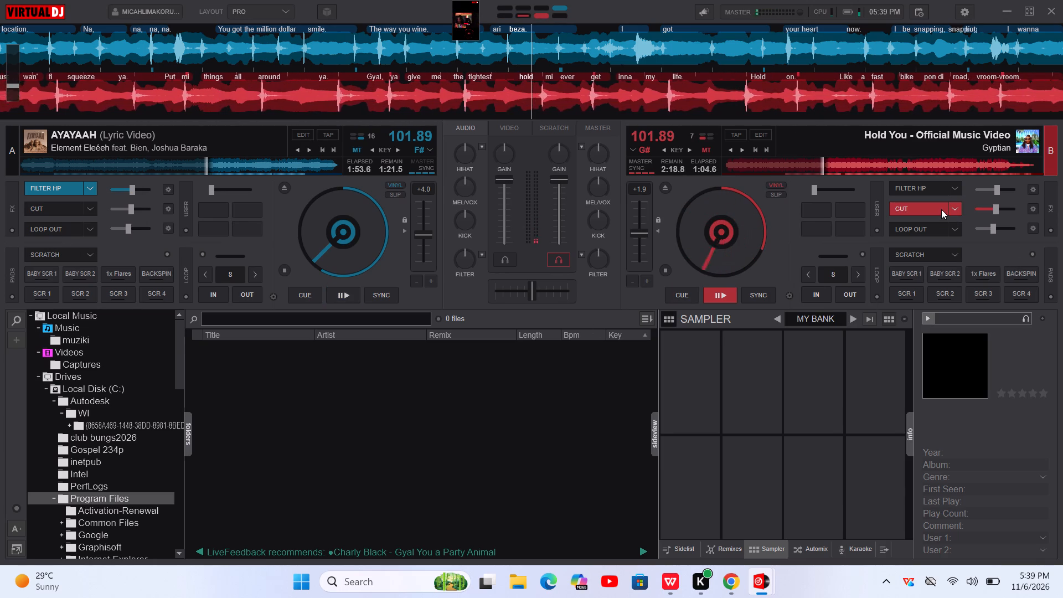
{"action": "left_click", "coordinate": [938, 210]}
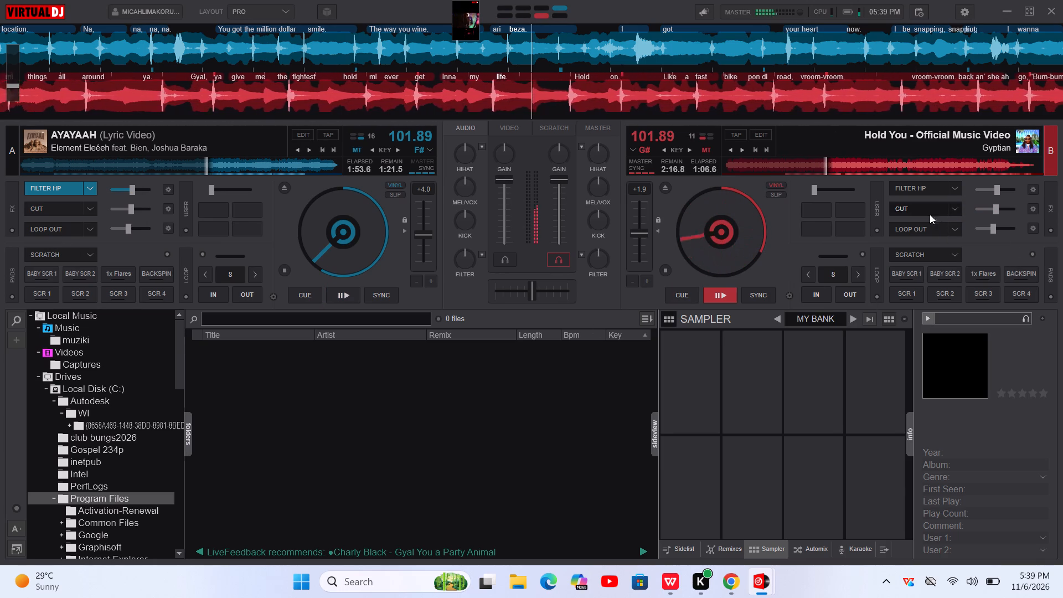
Load TENDA WEMA PEWA TAKO by Tipsy Gee from club bungs2026 onto deck A, with Filter HP off, and bring it in with SCR 4.
{"action": "left_click", "coordinate": [137, 439]}
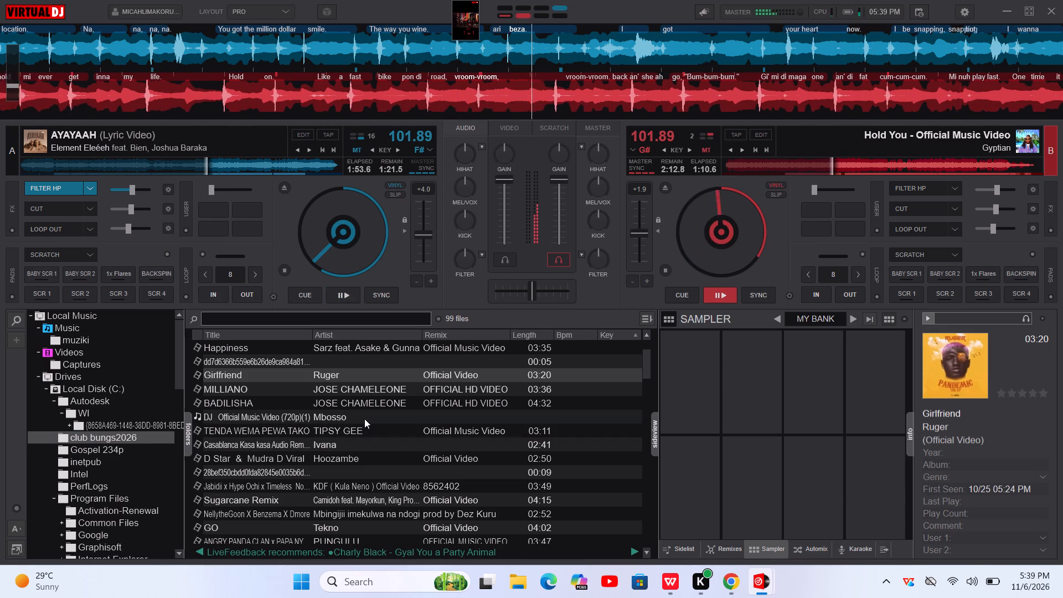
{"action": "triple_click", "coordinate": [363, 430]}
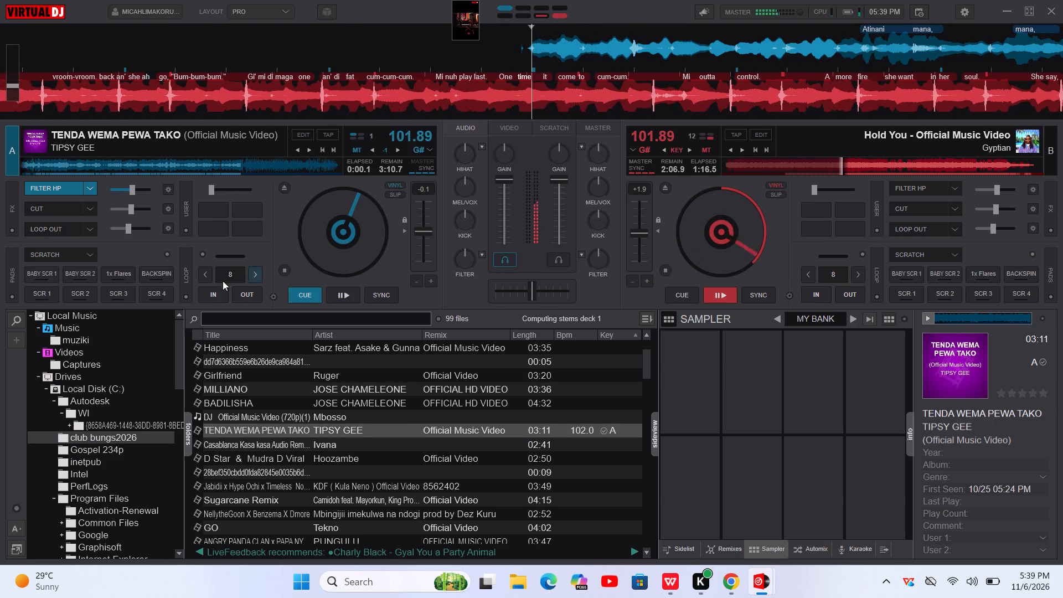
{"action": "left_click", "coordinate": [75, 189]}
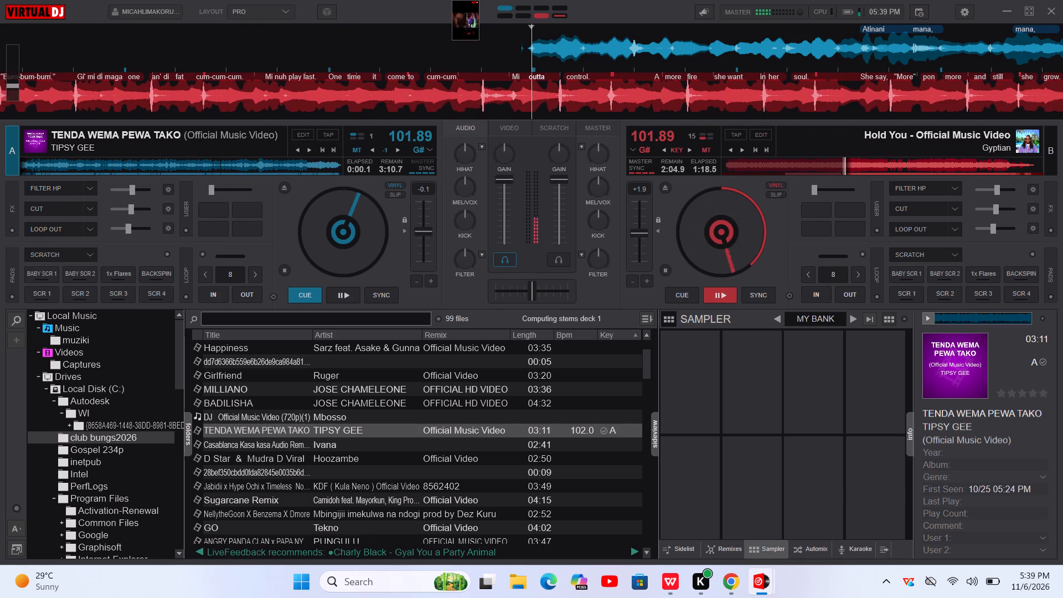
{"action": "left_click", "coordinate": [171, 293]}
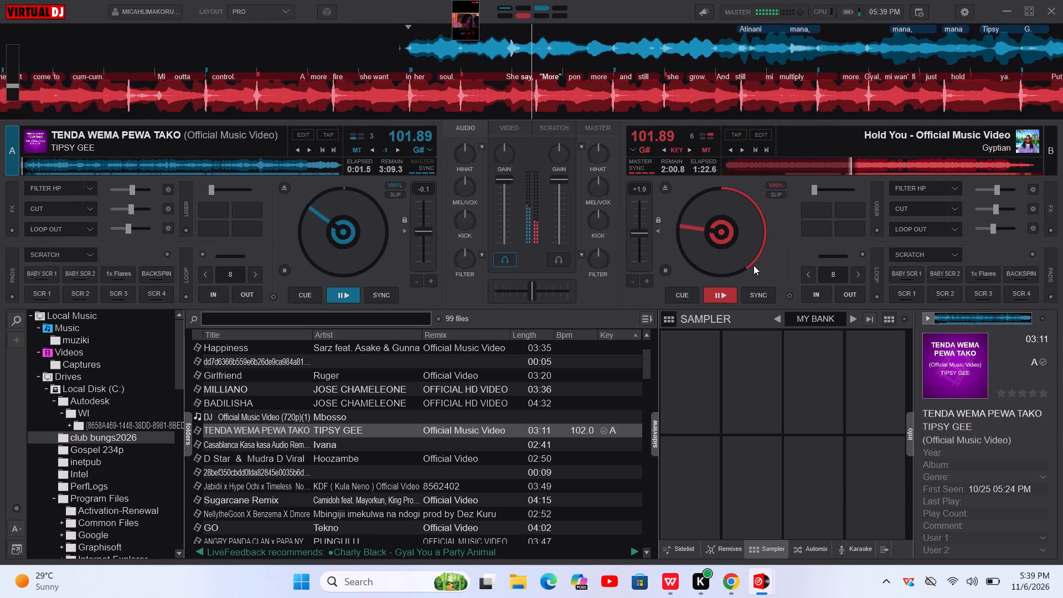
Mix Hold You out of deck B by activating the Filter HP, Cut and Loop Out effects.
{"action": "left_click", "coordinate": [933, 187]}
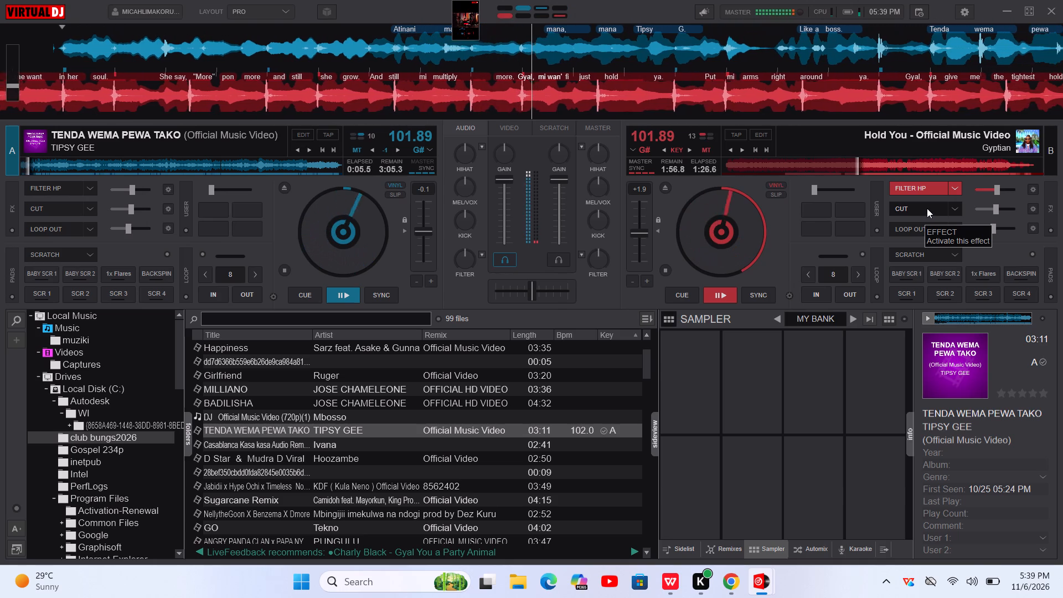
{"action": "left_click", "coordinate": [927, 208]}
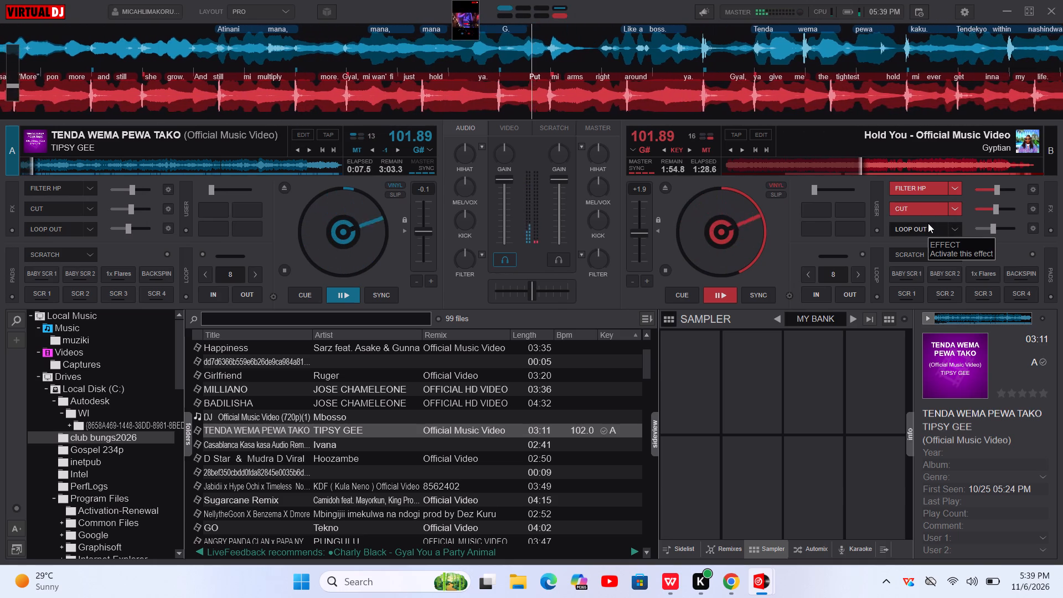
{"action": "left_click", "coordinate": [928, 223]}
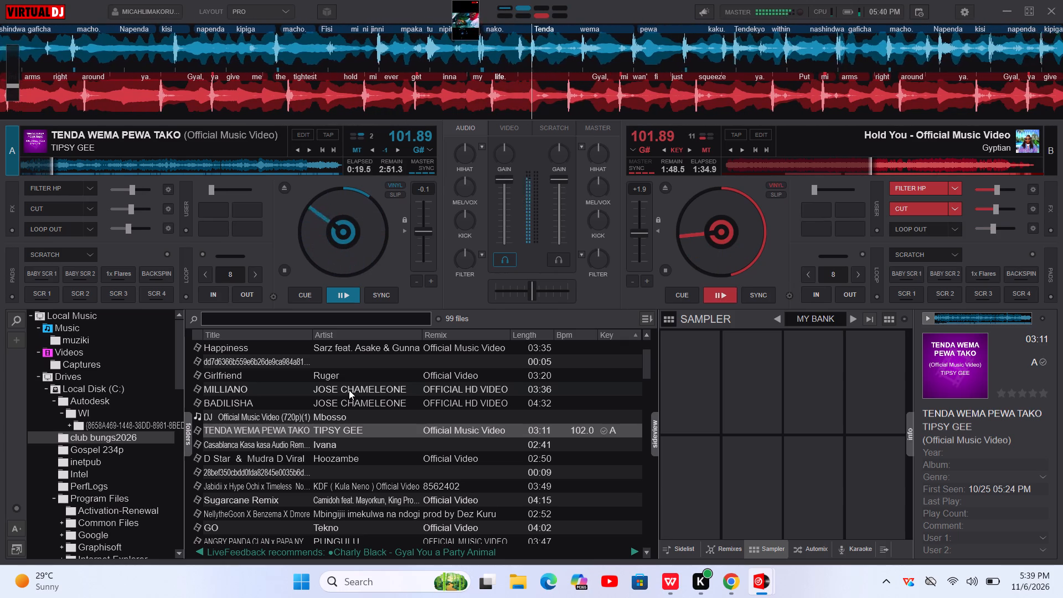
Load Happiness by Sarz feat. Asake & Gunna onto deck B, switch off Cut and Filter HP, and bring it in with SCR 4.
{"action": "double_click", "coordinate": [366, 343]}
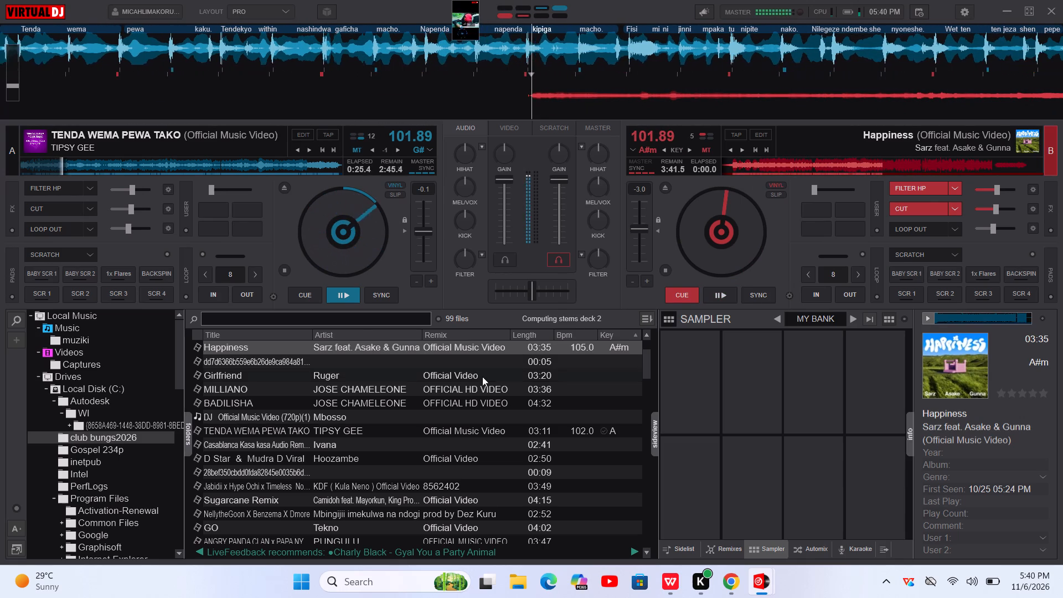
{"action": "left_click", "coordinate": [923, 204]}
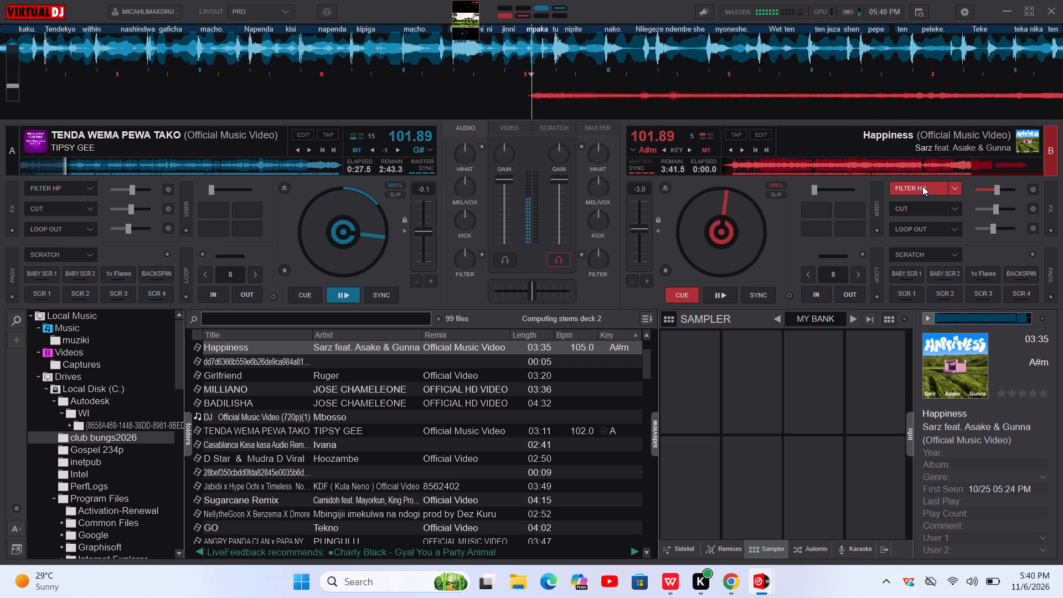
{"action": "left_click", "coordinate": [922, 186]}
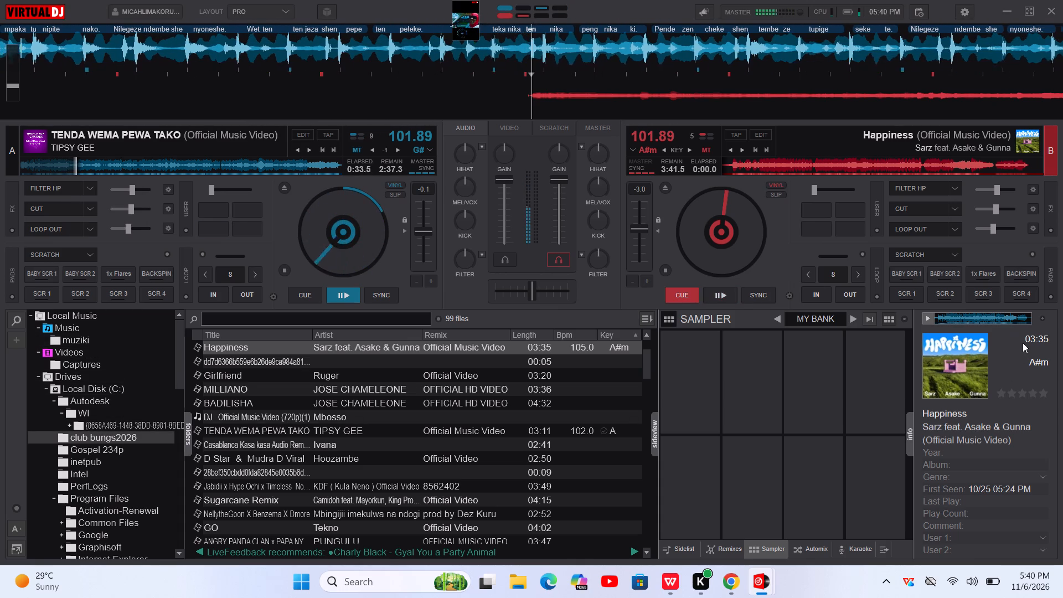
{"action": "left_click", "coordinate": [1024, 298]}
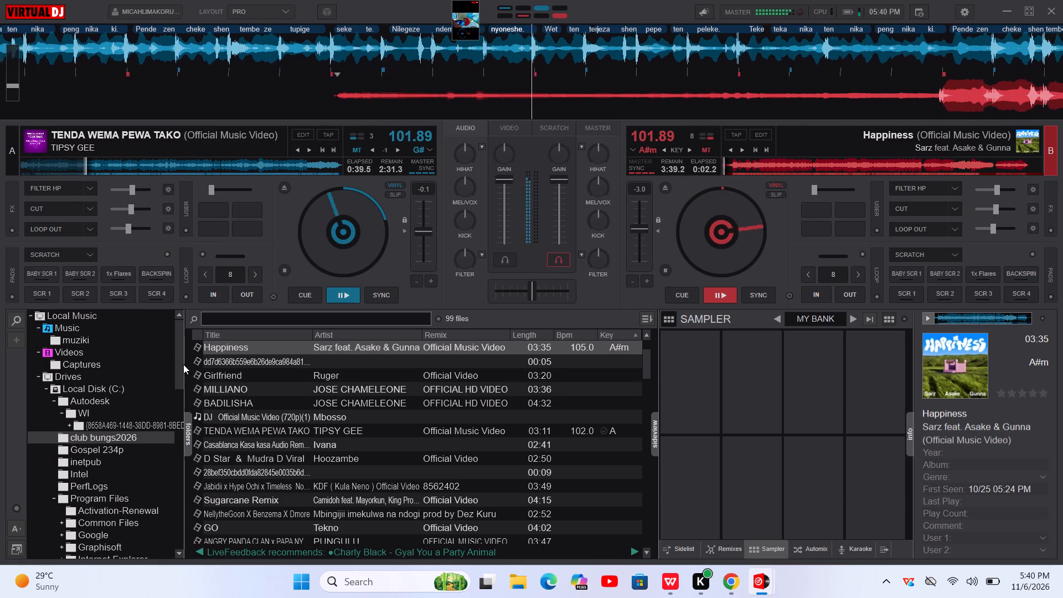
Mix TENDA WEMA PEWA TAKO out of deck A with Filter HP, a brief Cut and Loop Out.
{"action": "left_click", "coordinate": [59, 187]}
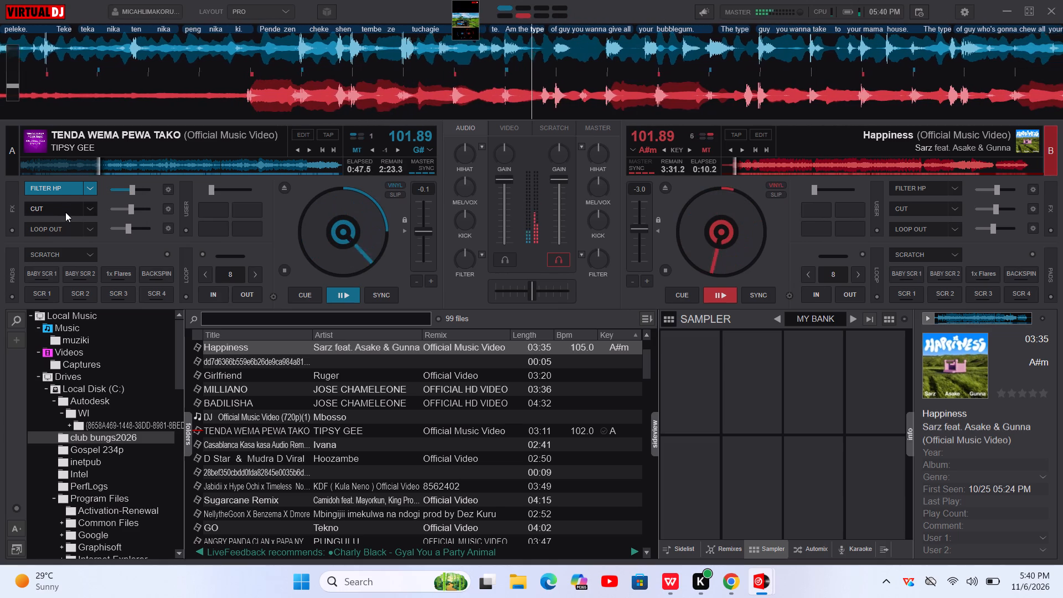
{"action": "left_click", "coordinate": [65, 213]}
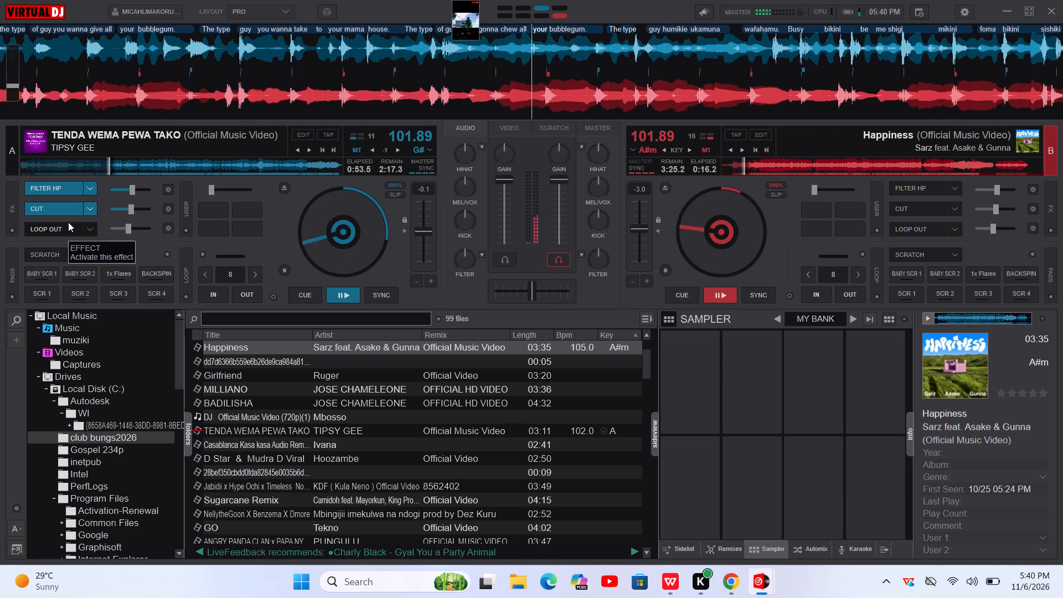
{"action": "left_click", "coordinate": [66, 208]}
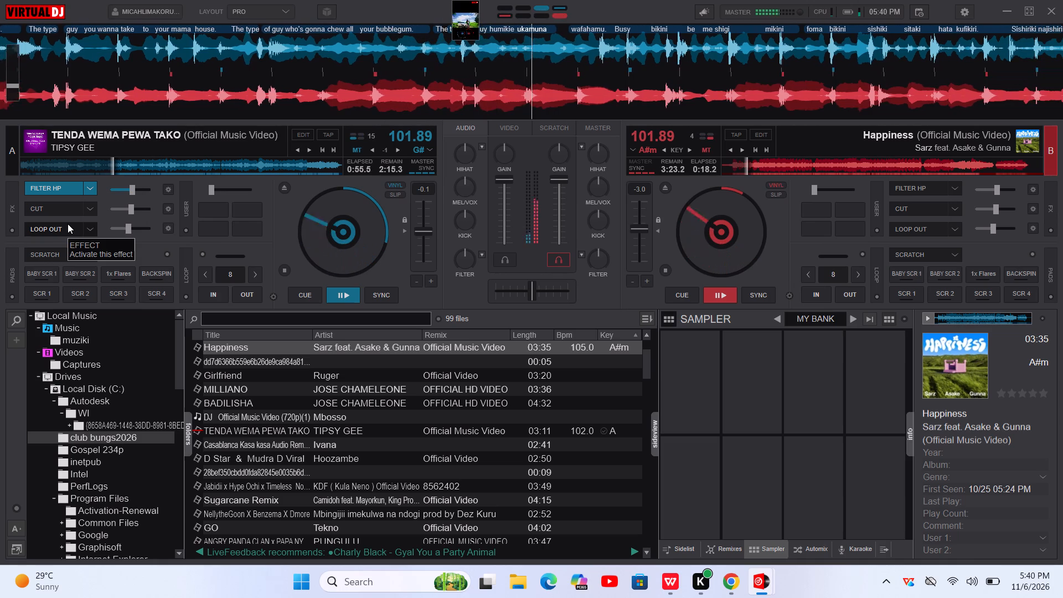
{"action": "left_click", "coordinate": [68, 224]}
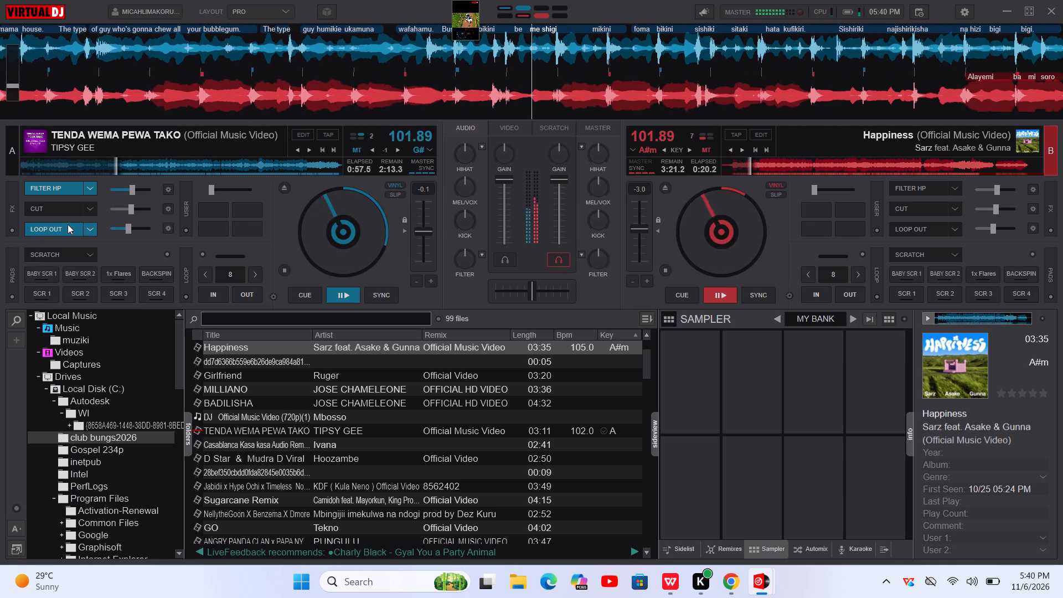
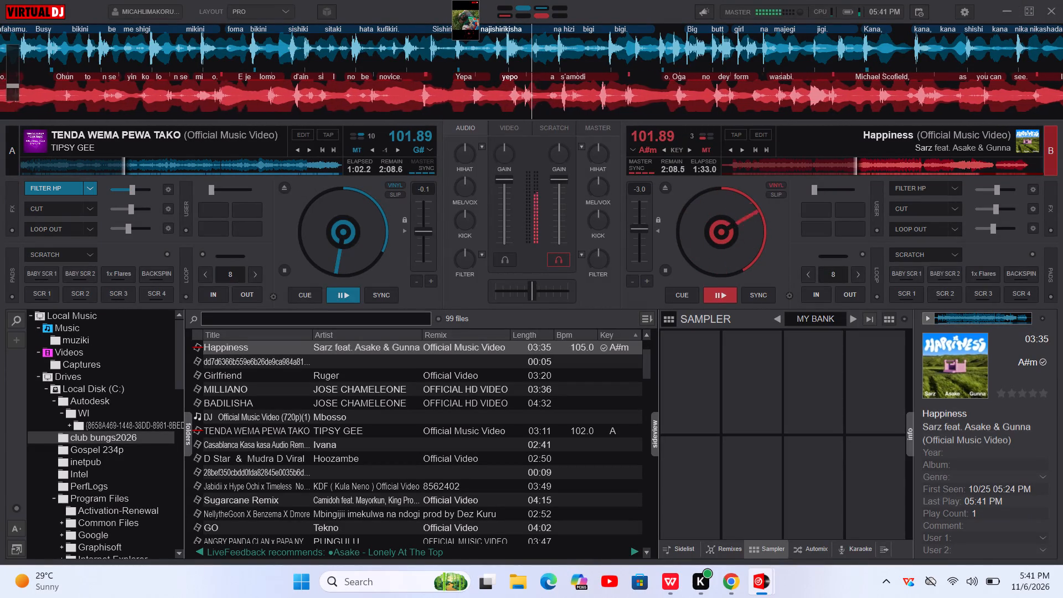
Briefly resume TENDA WEMA PEWA TAKO on deck A, then pause it and Happiness on deck B.
{"action": "left_click", "coordinate": [339, 298]}
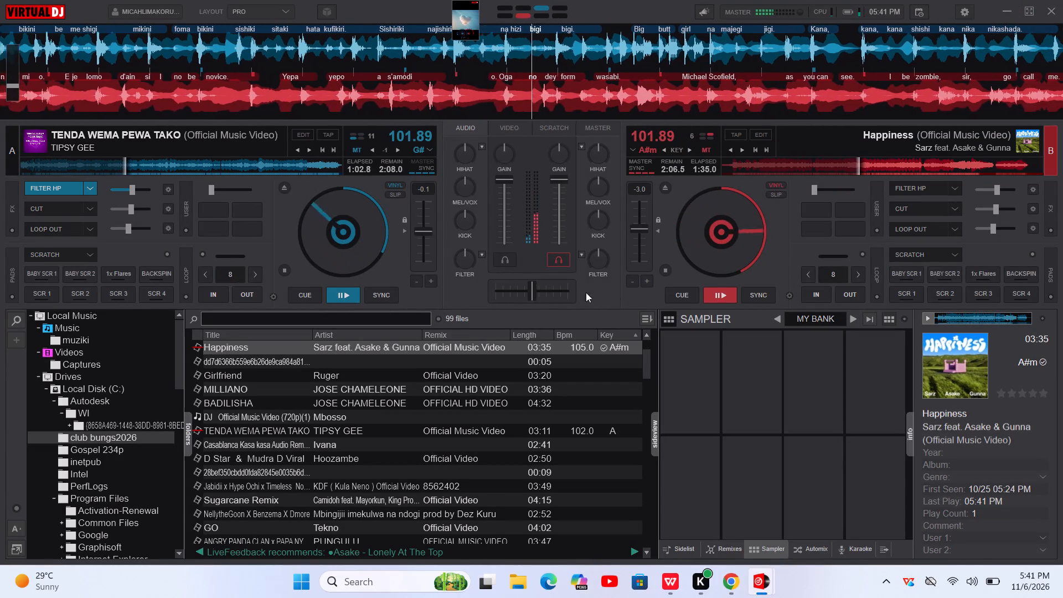
{"action": "left_click", "coordinate": [343, 292]}
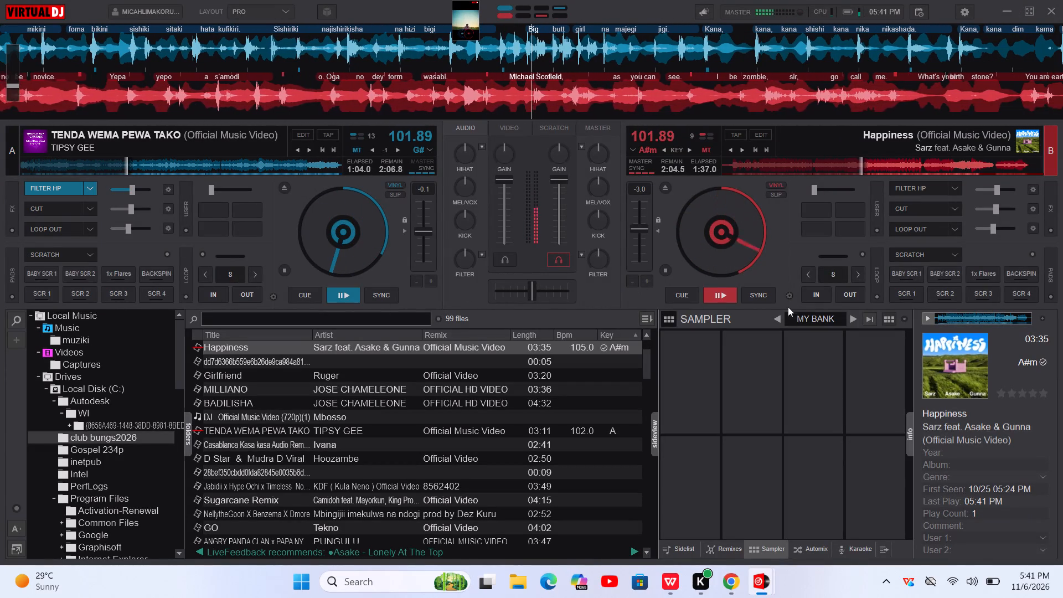
{"action": "left_click", "coordinate": [724, 296]}
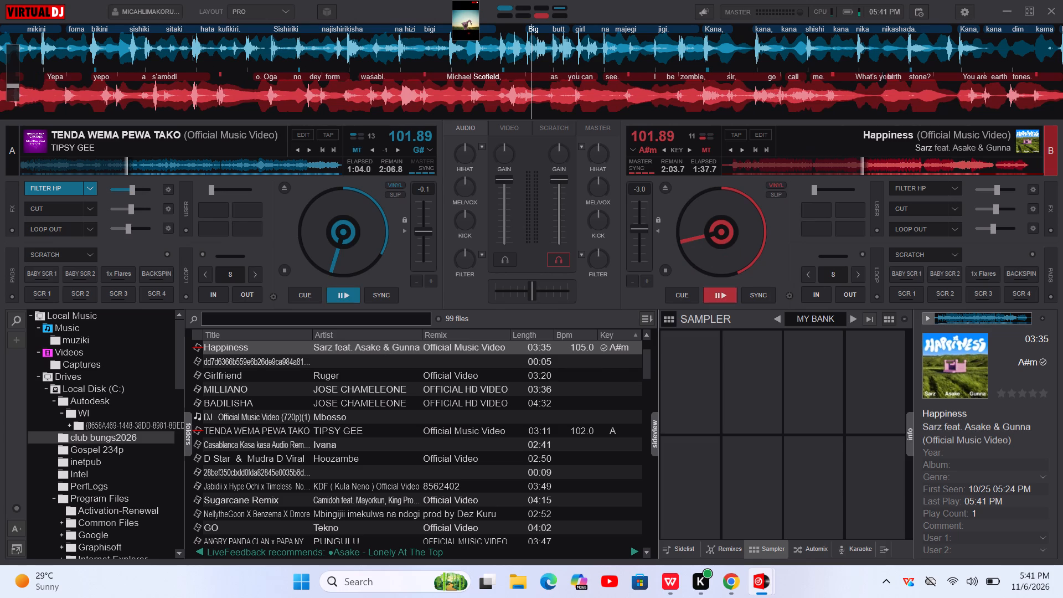